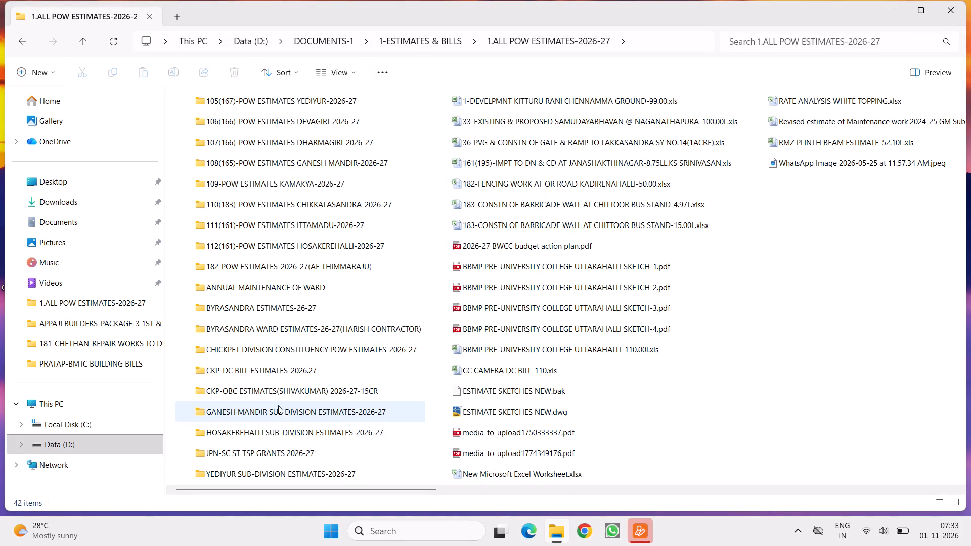
Open the CKP-DC BILL ESTIMATES-2026.27 folder and dismiss the antivirus notification.
double_click(267, 372)
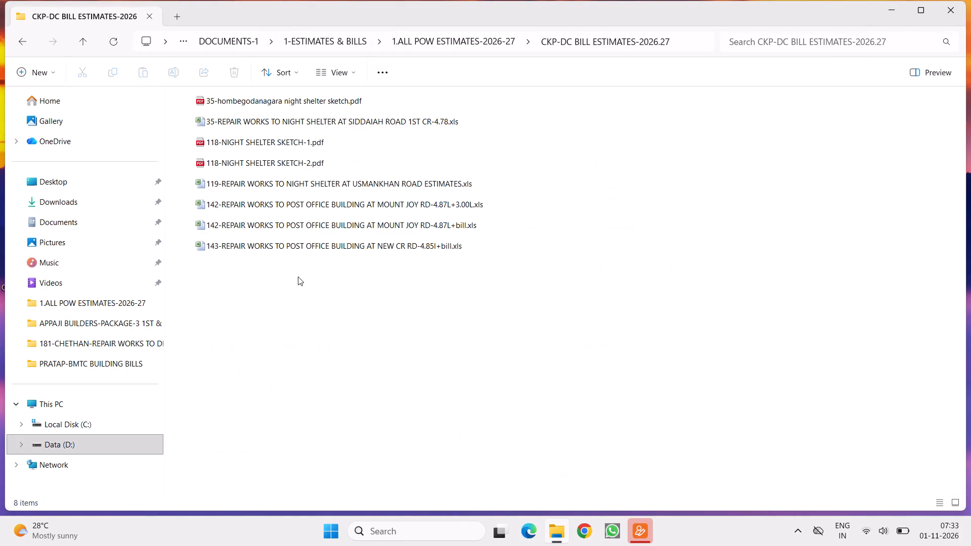
left_click(298, 304)
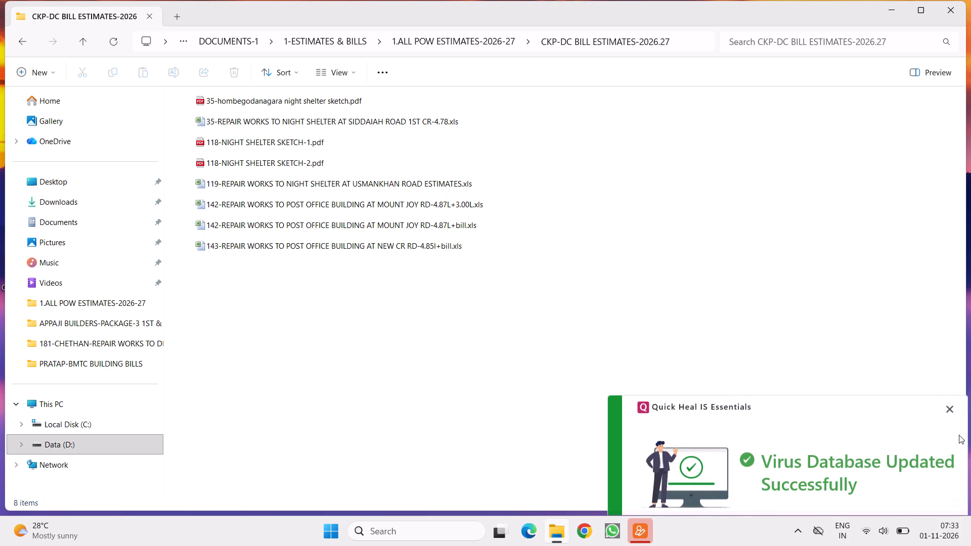
left_click(946, 408)
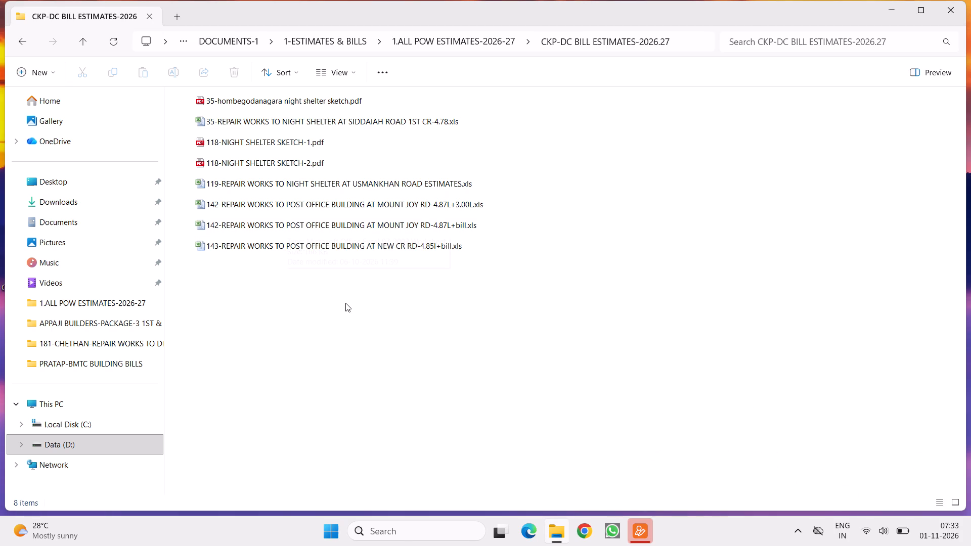
left_click(327, 326)
left_click(296, 360)
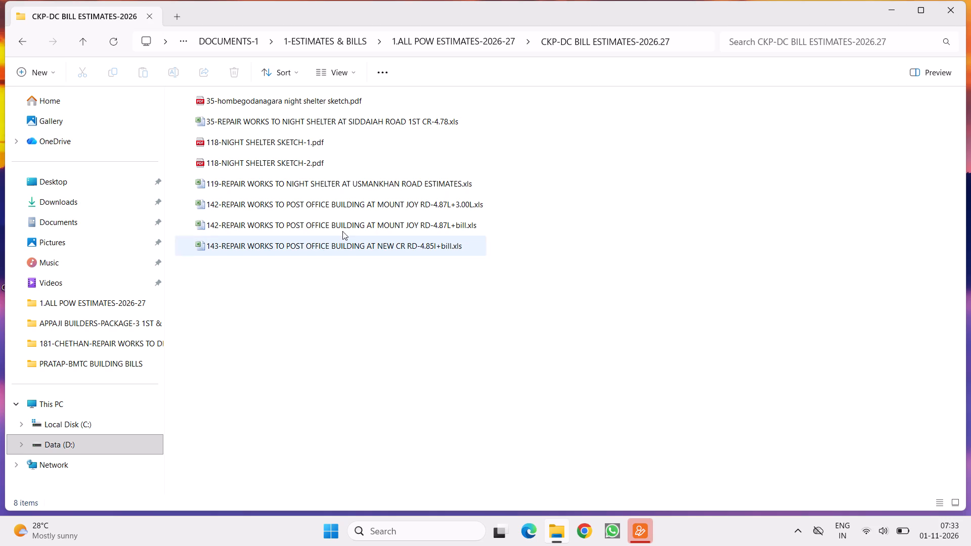
Duplicate the file 35-REPAIR WORKS TO NIGHT SHELTER AT SIDDAIAH ROAD 1ST CR-4.78.xls within the same folder.
left_click(356, 124)
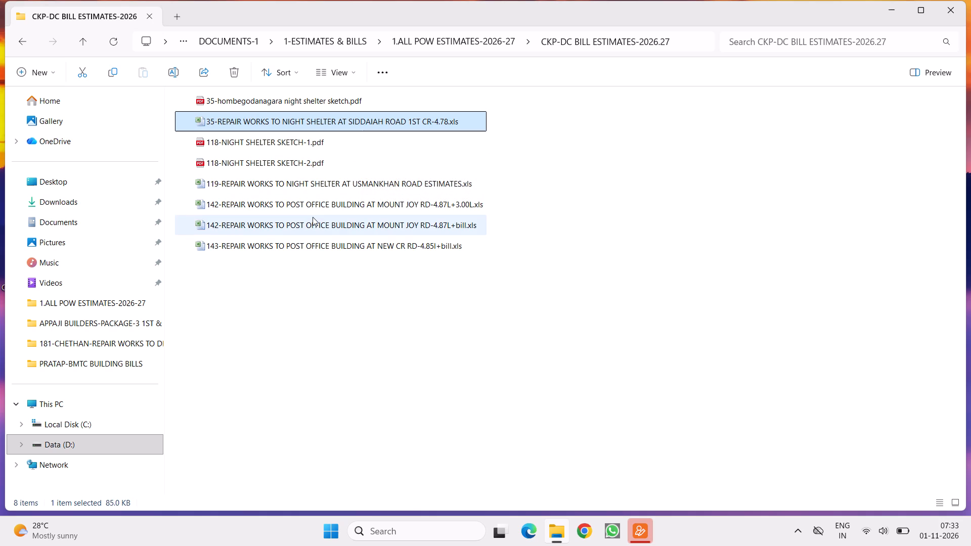
right_click(317, 120)
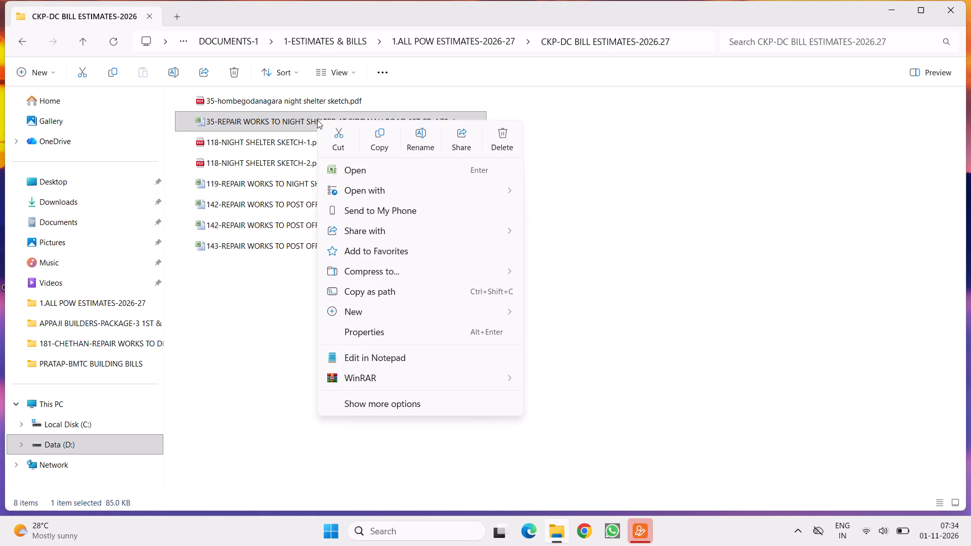
left_click(379, 136)
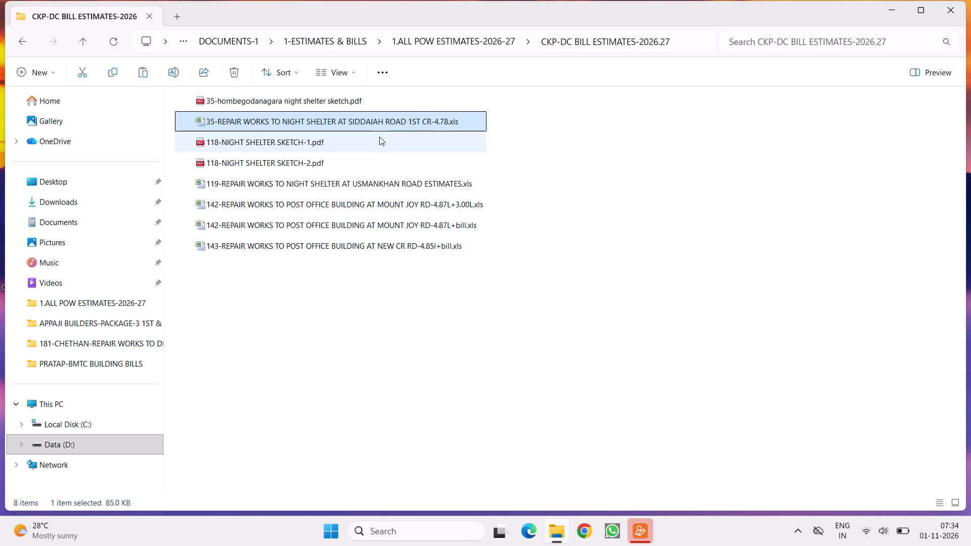
right_click(316, 280)
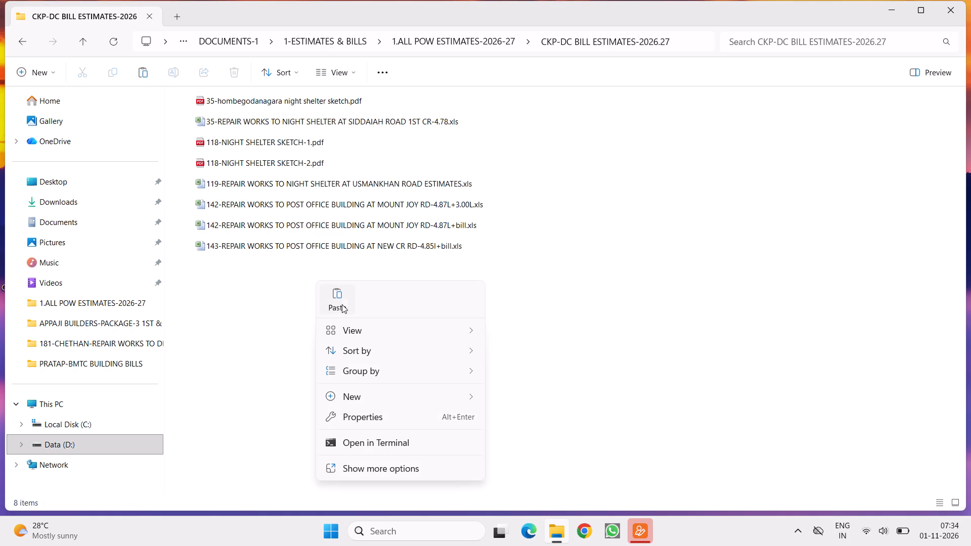
left_click(335, 294)
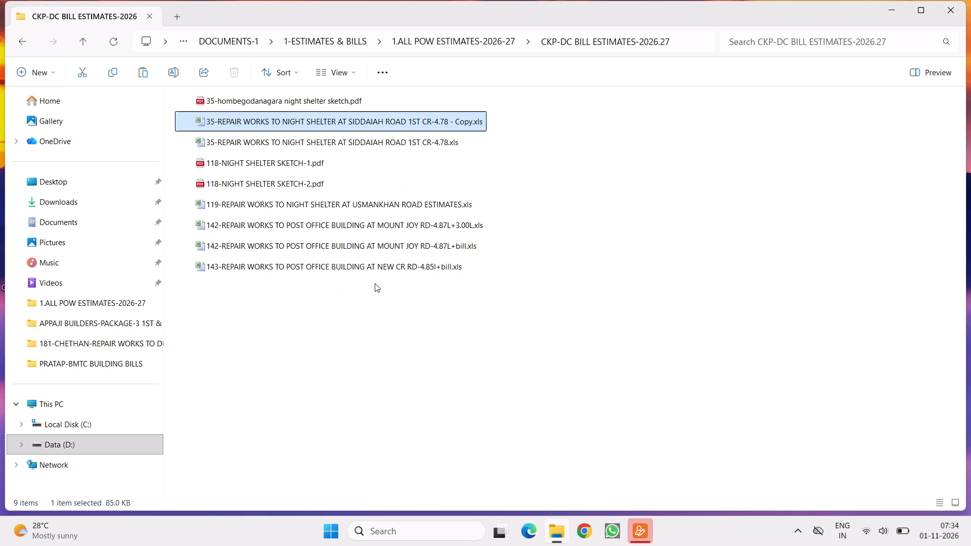
Rename the copied workbook as 35-MEDIAN AT SIDDAIAH ROAD-00, keeping the .xls extension.
right_click(352, 121)
left_click(455, 138)
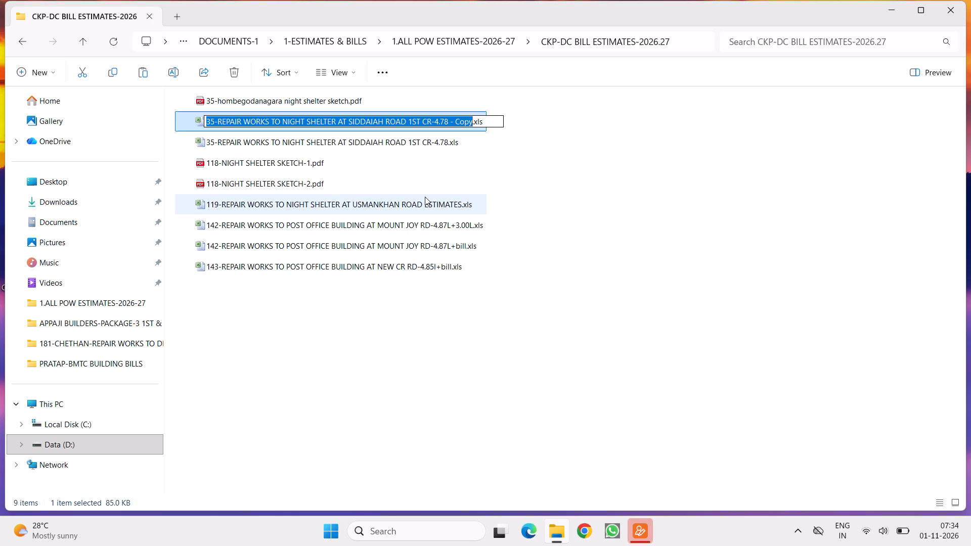
type("35")
key("minus")
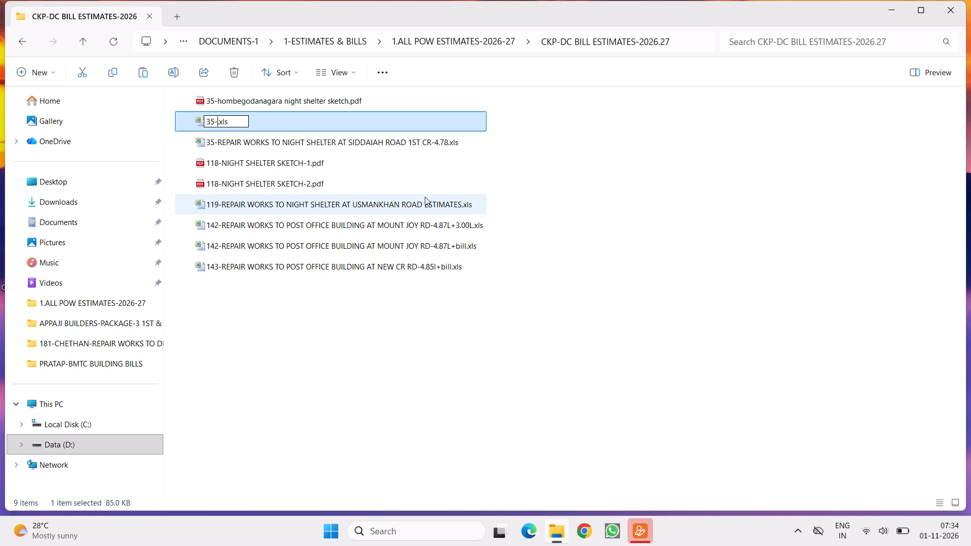
key("m")
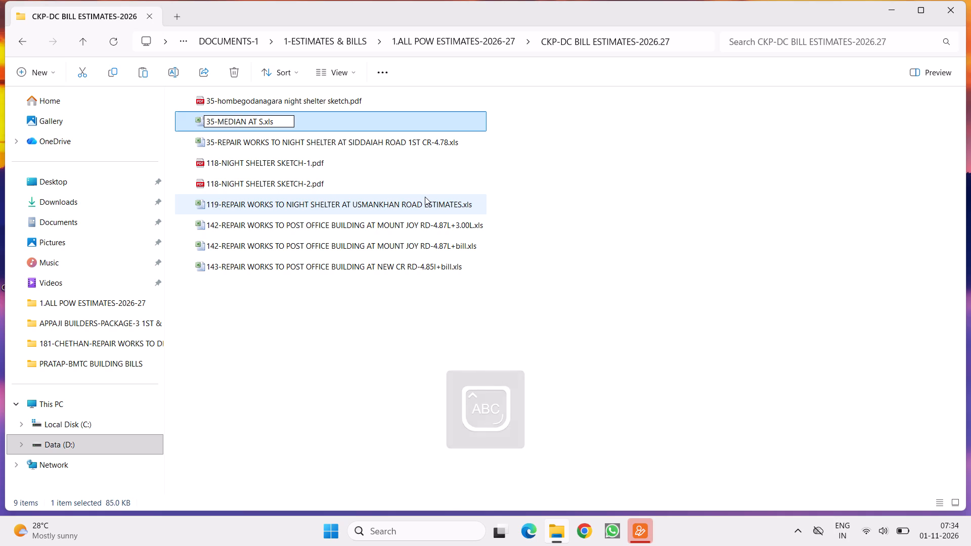
type("IDDAIAH ROAD")
type("-00")
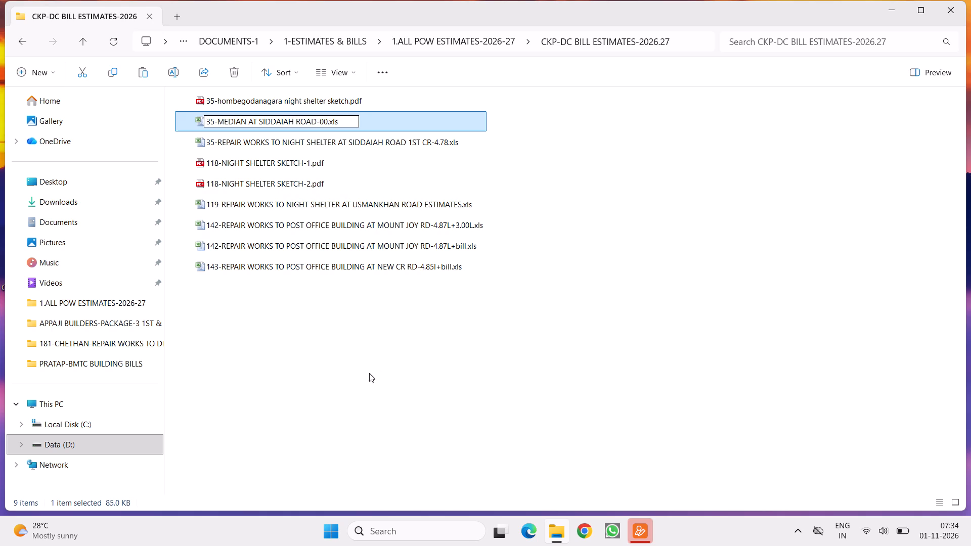
left_click(340, 355)
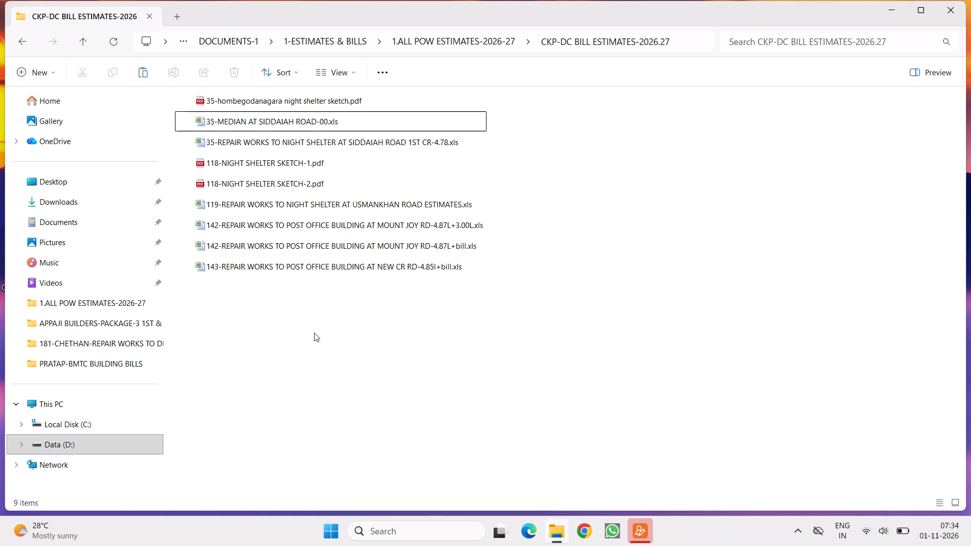
Open the 35-MEDIAN AT SIDDAIAH ROAD-00.xls workbook in Excel.
double_click(248, 121)
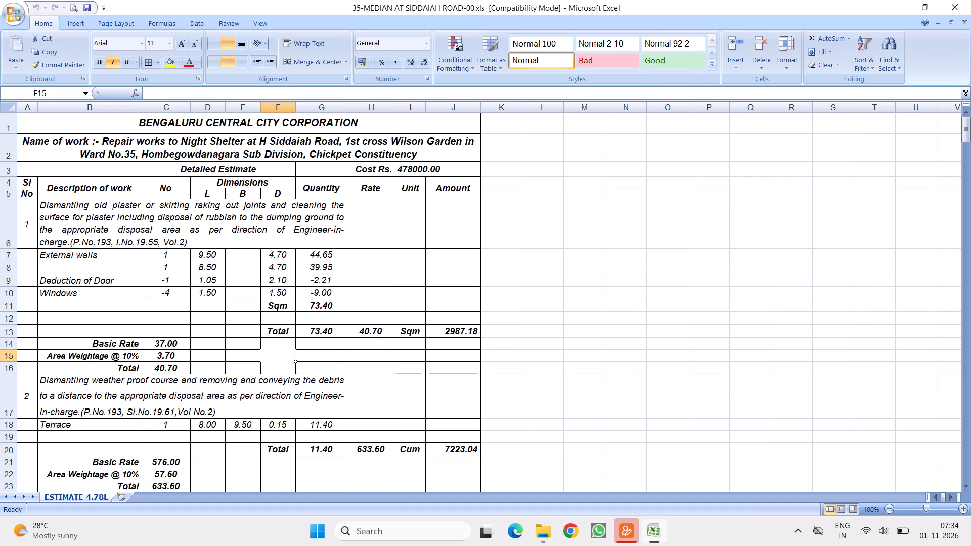
Replace the External walls description in cell B7 with "Medians at Siddaiah road/KH Road Junction".
left_click(165, 204)
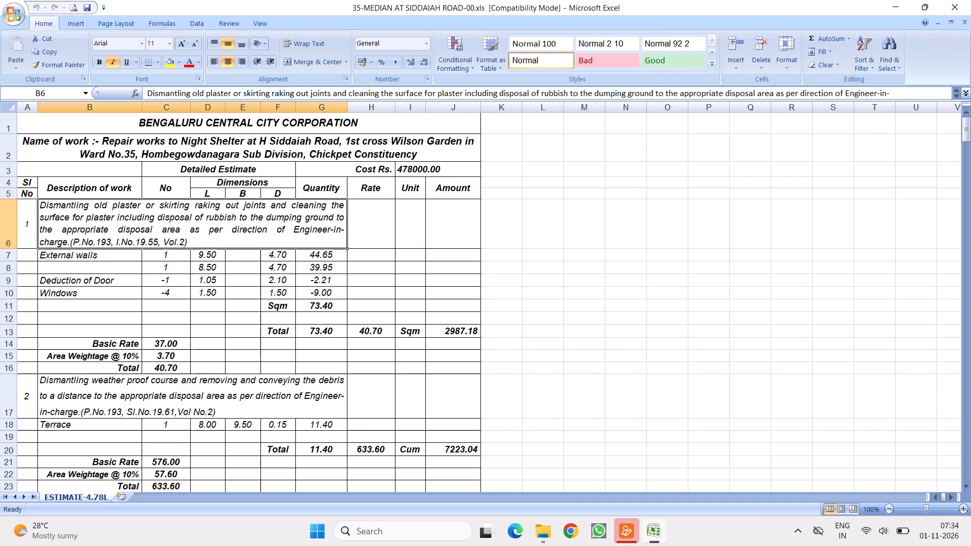
left_click(95, 257)
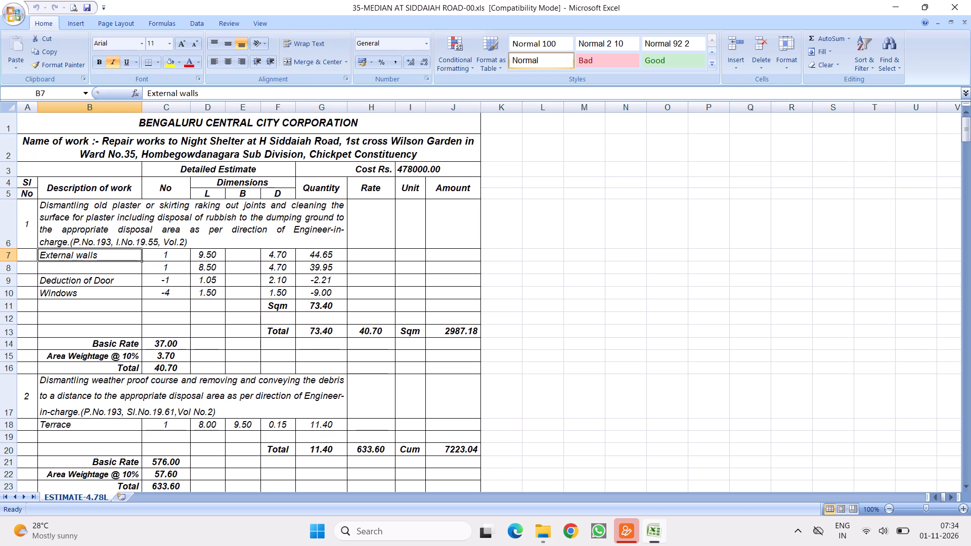
key("shift+m")
type("Median")
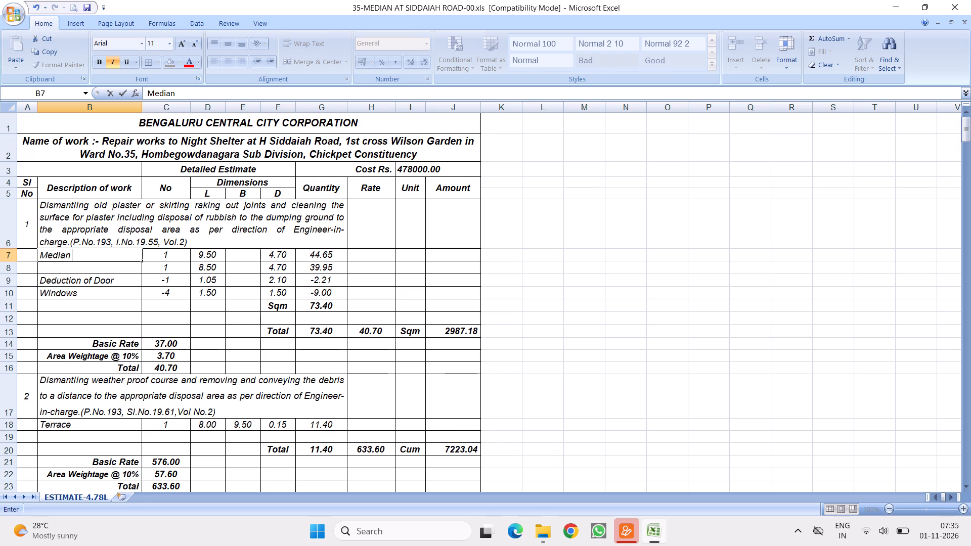
key("space")
type("at")
key("space")
key("BackSpace")
key("BackSpace")
key("BackSpace")
key("BackSpace")
type("s at")
key("space")
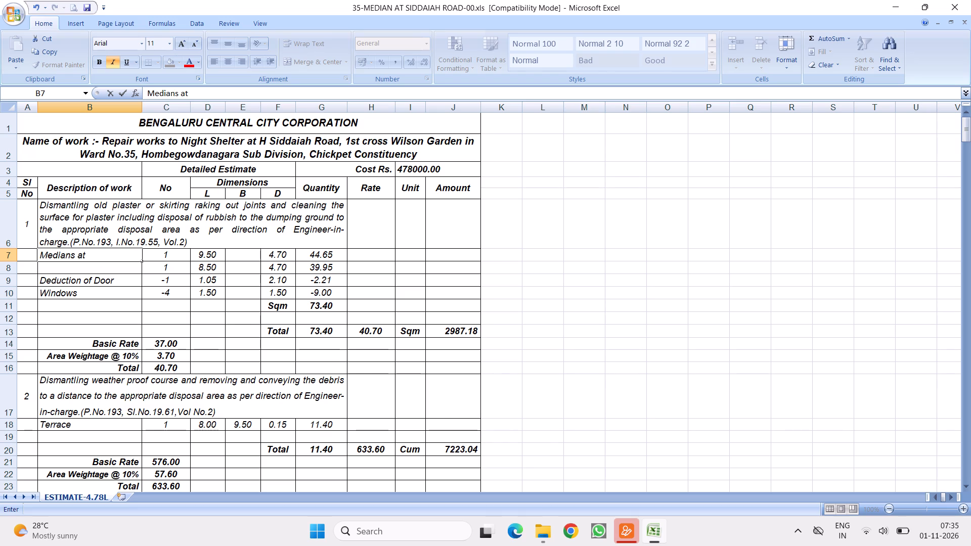
type("Siddaiah r")
type("oad")
key("slash")
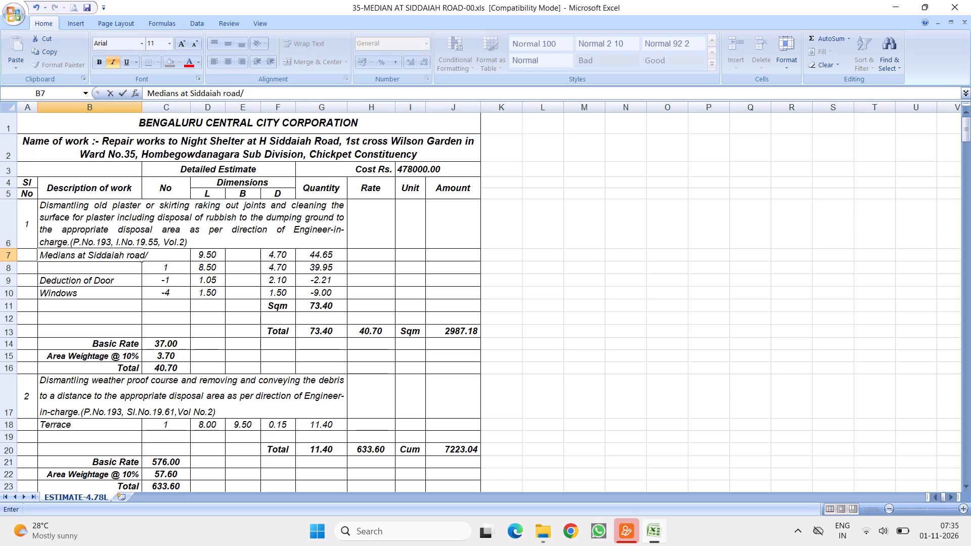
type("KH Road Junction")
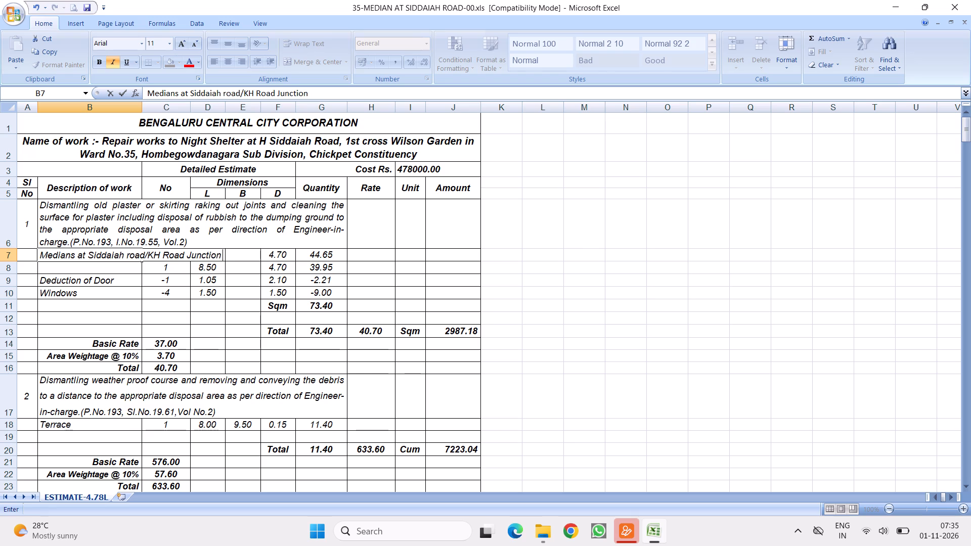
left_click(177, 318)
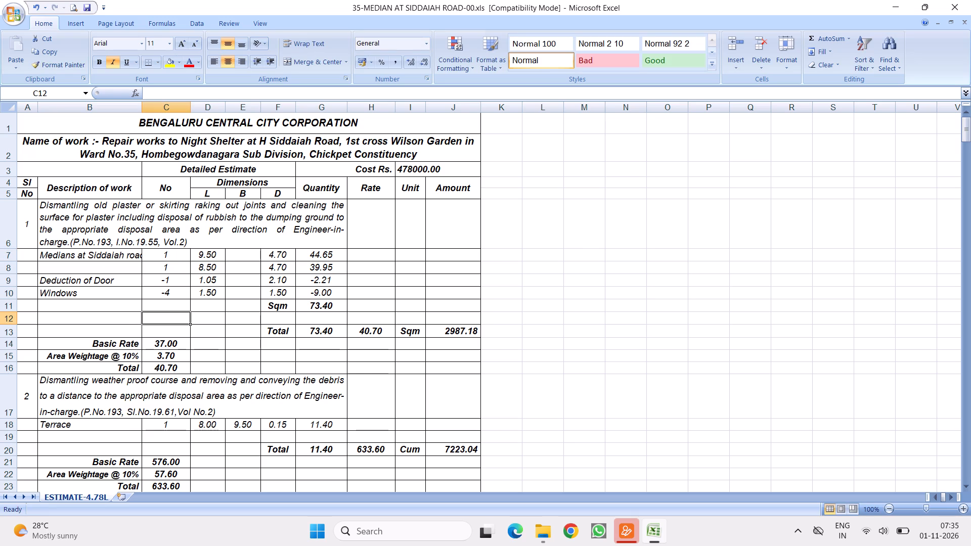
Format the medians description in B7 with wrapped text, auto-fitted row height and left alignment.
left_click(85, 255)
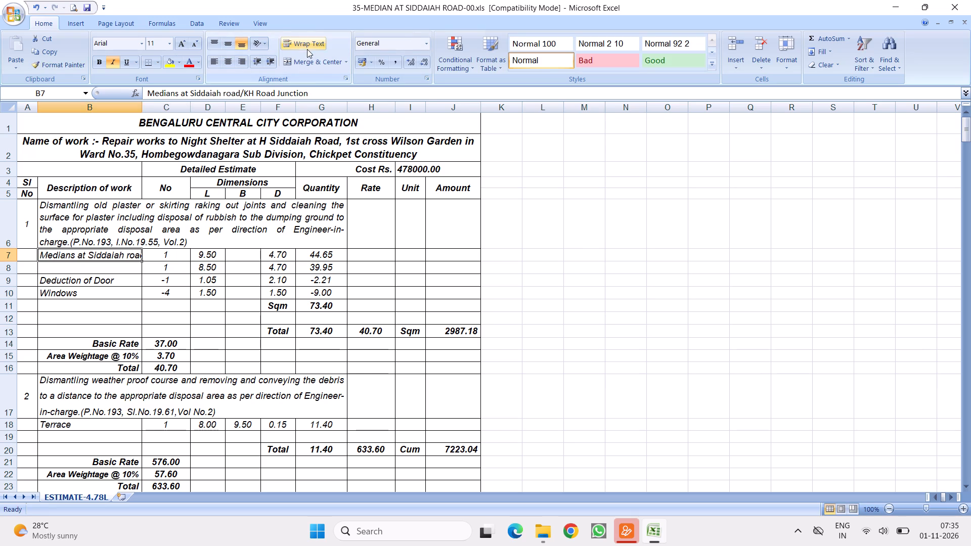
left_click(307, 48)
left_click(308, 62)
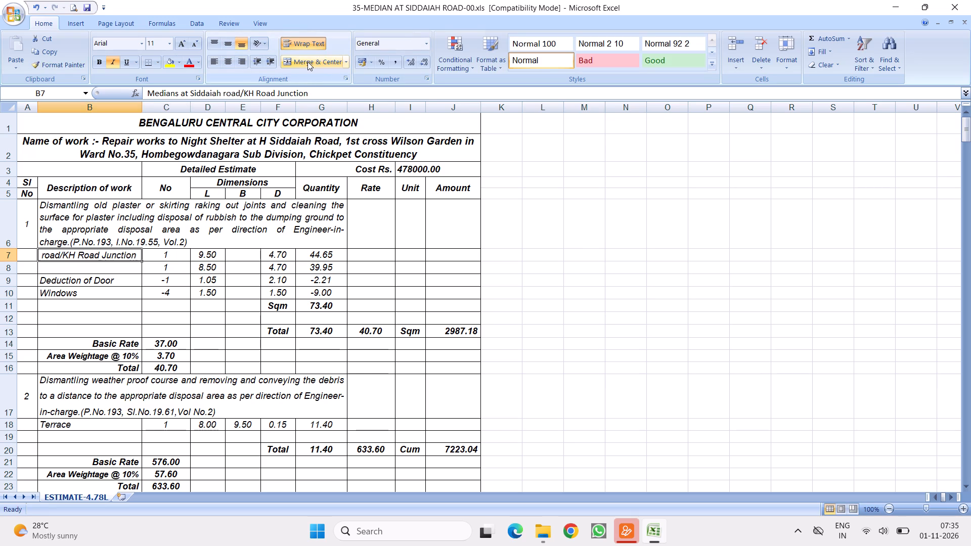
left_click(791, 68)
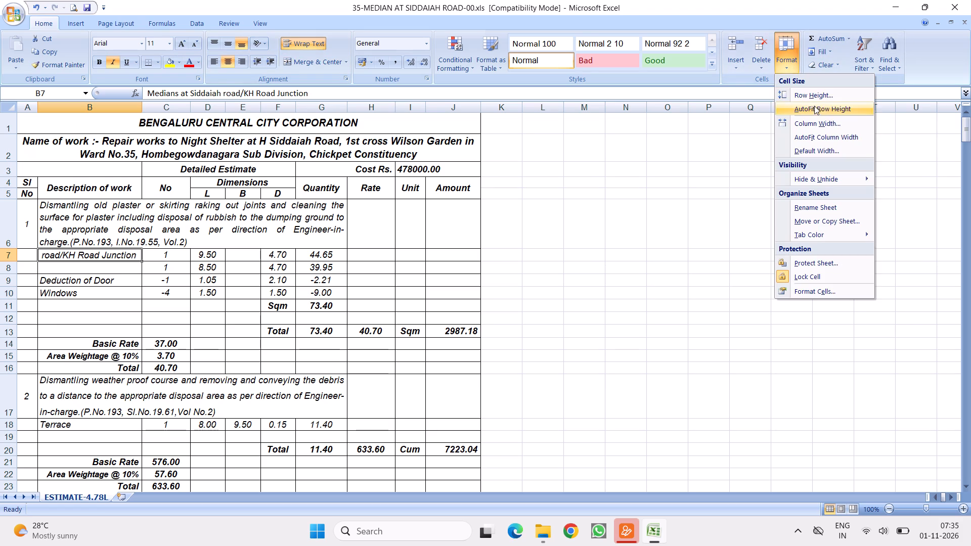
left_click(813, 107)
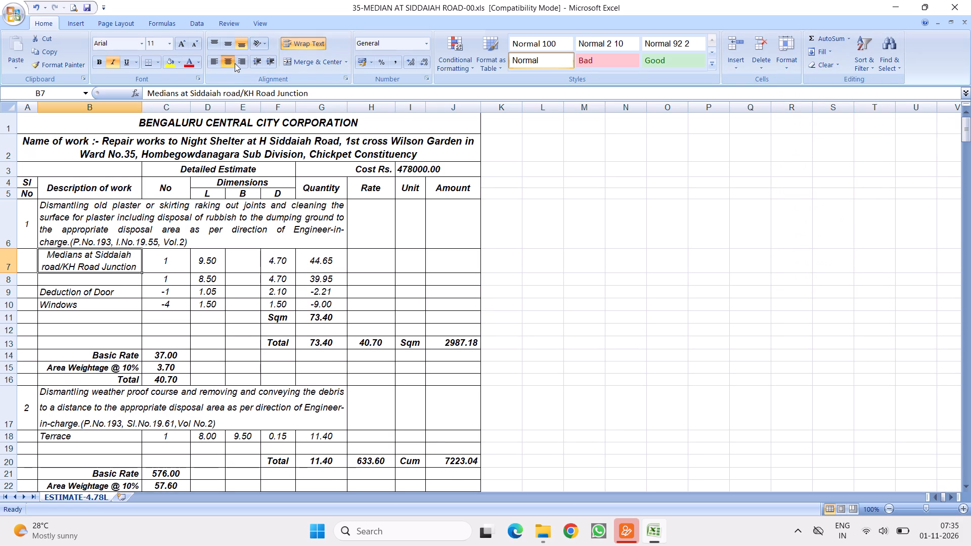
left_click(213, 60)
Set the length (L) of the medians row in item 1 to 55.
left_click(209, 258)
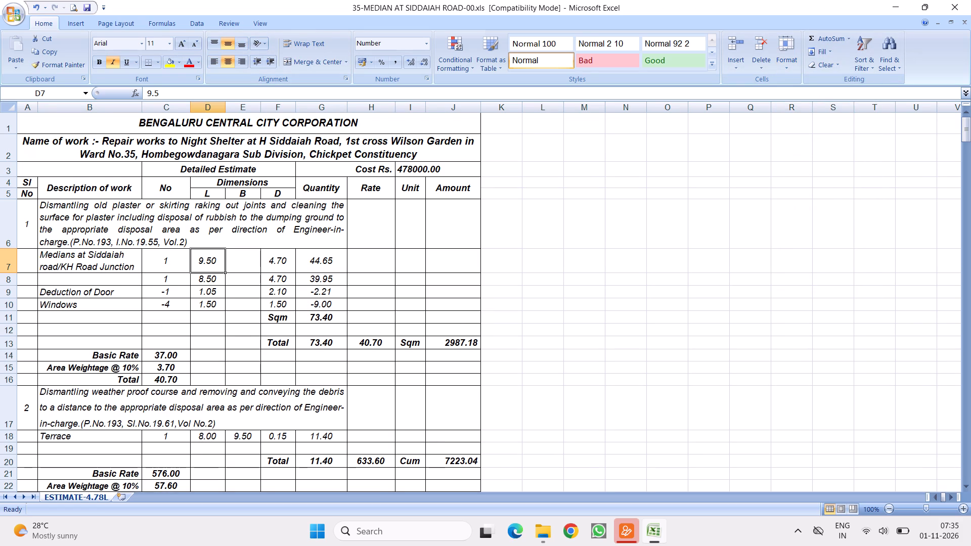
key("5")
key("5")
left_click(340, 279)
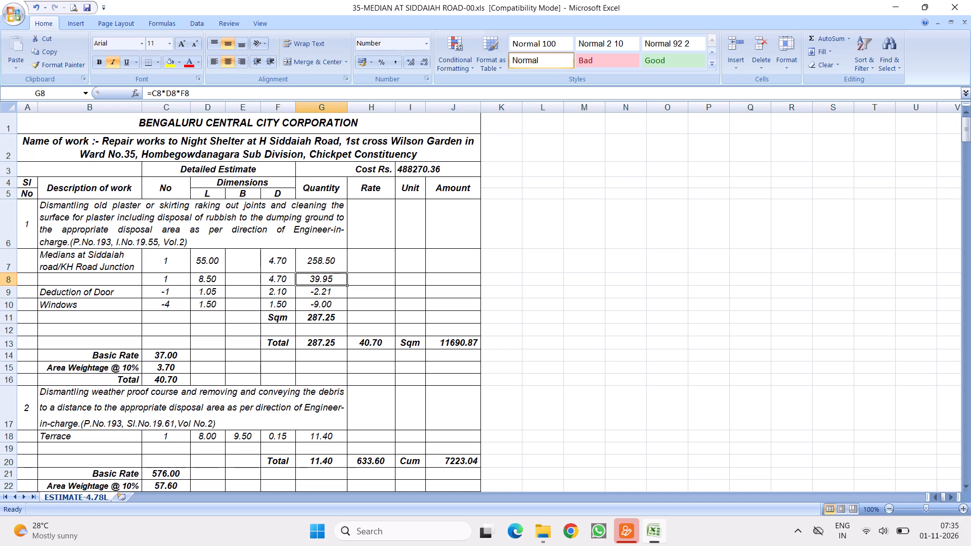
Relabel item 1's Basic Rate in B14 as "Approved Rate" and set its value in C14 to 6586.
left_click(366, 341)
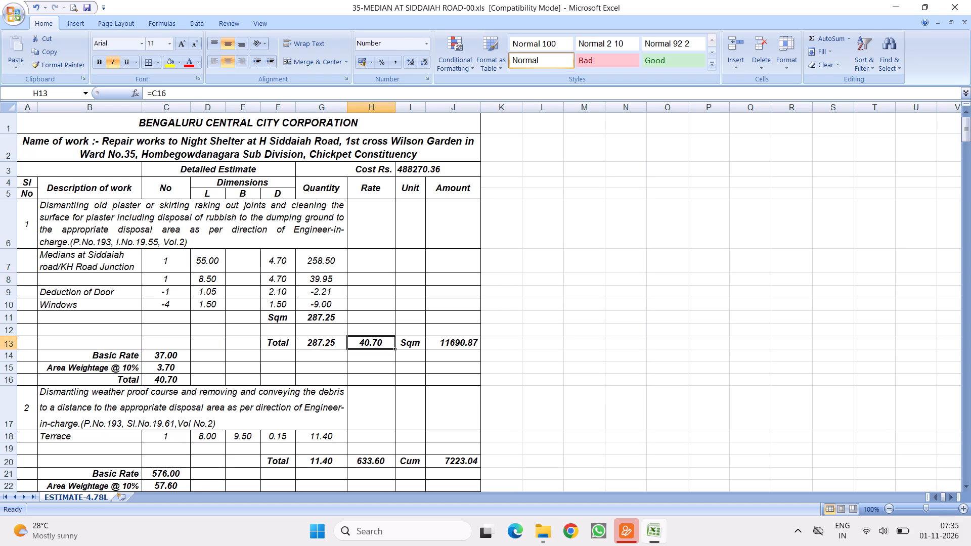
left_click(116, 356)
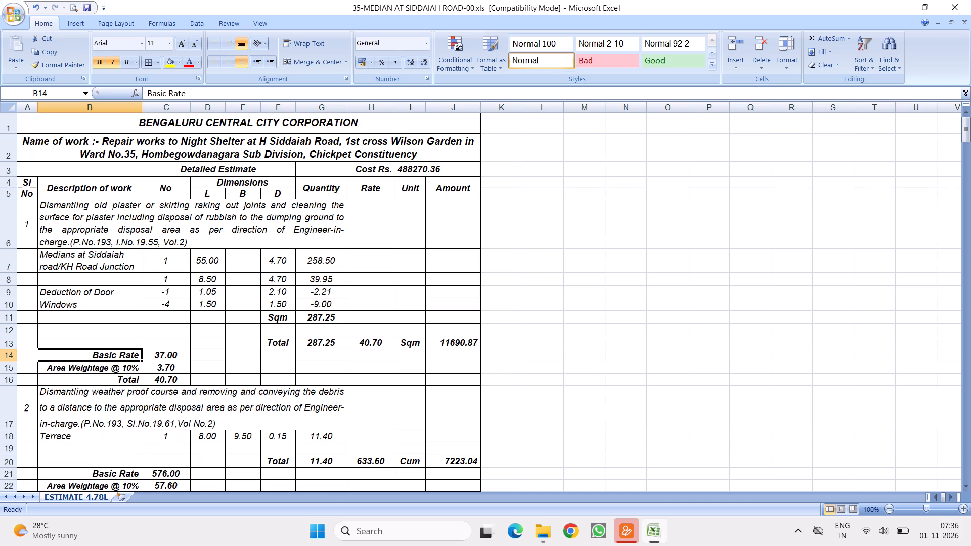
key("shift+r")
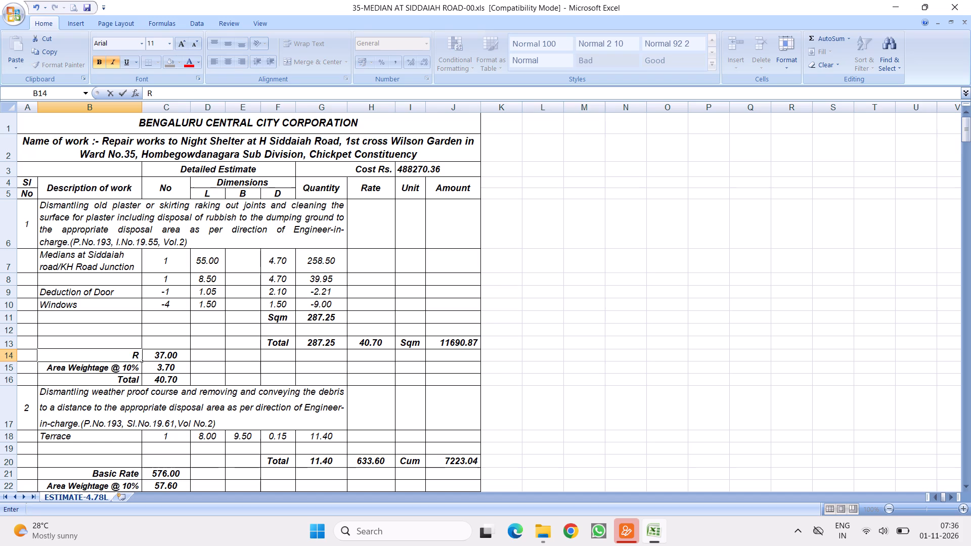
key("BackSpace")
key("shift+a")
type("pproved Rate")
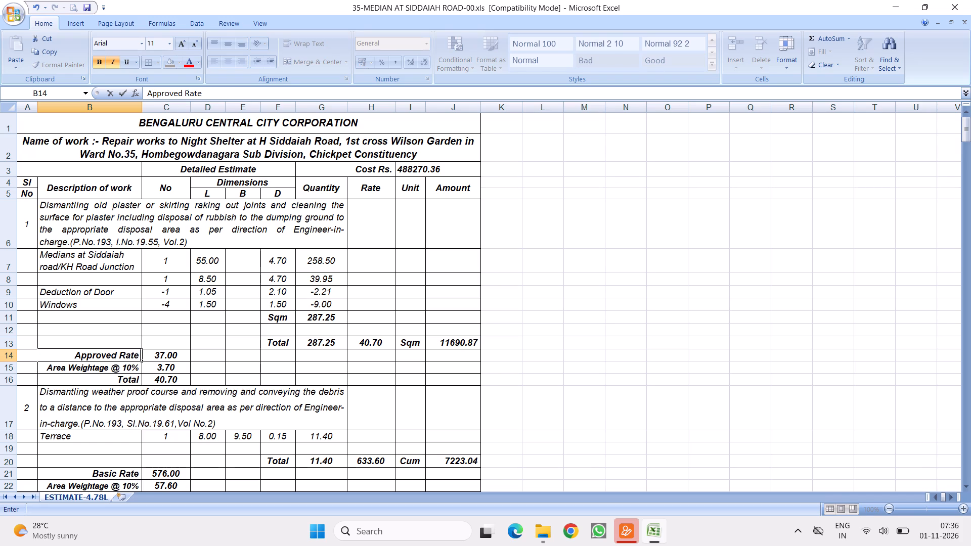
left_click_drag(252, 392, 252, 388)
left_click(165, 357)
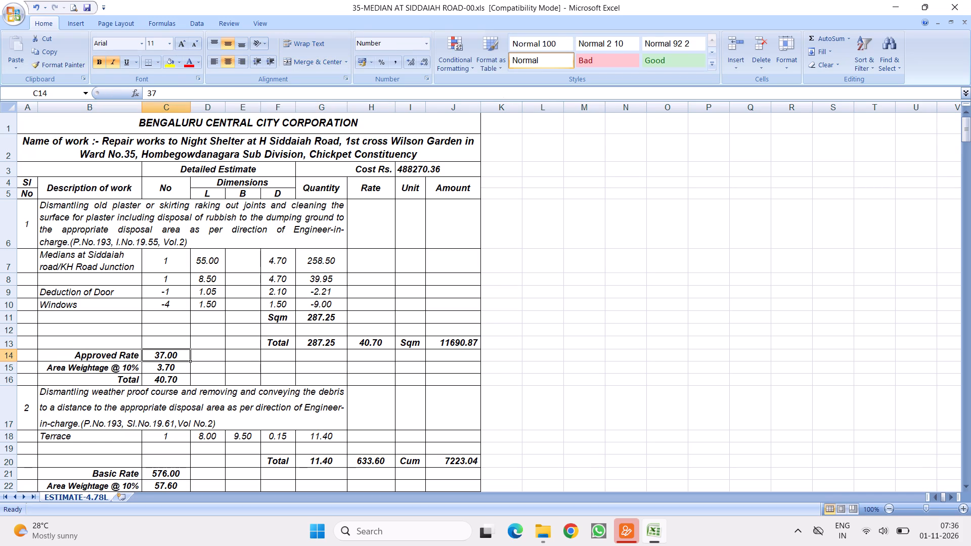
type("6586")
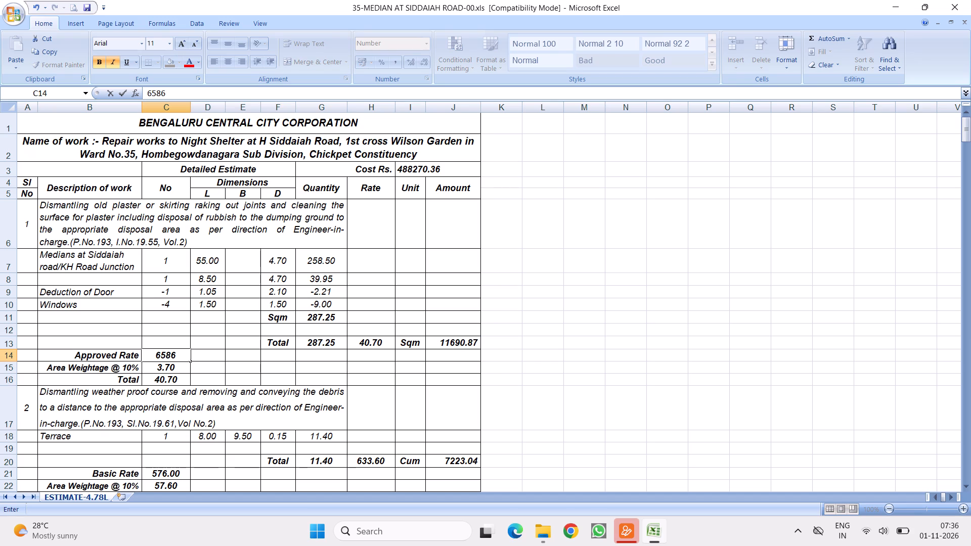
left_click(243, 367)
Link item 1's total-row rate in H13 directly to the approved rate in C14.
left_click(373, 340)
key("equal")
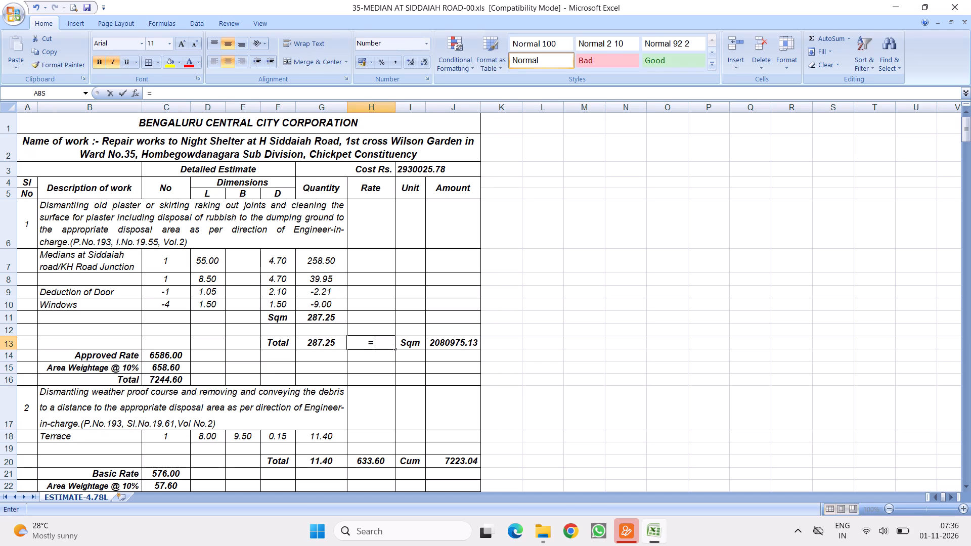
left_click(164, 352)
key("Return")
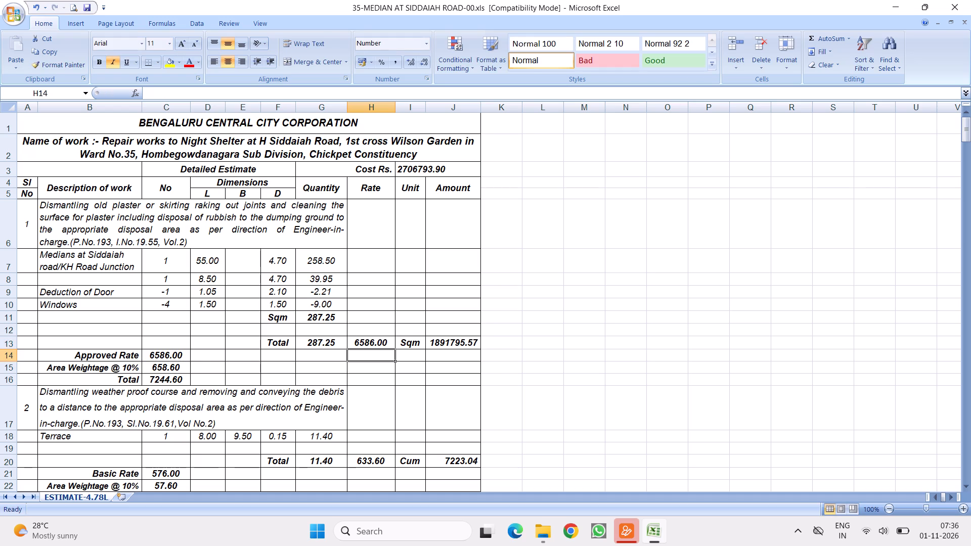
Delete item 1's Area Weightage @ 10% and Total rows, rows 15 and 16, below the approved rate.
left_click_drag(9, 366, 13, 376)
right_click(58, 373)
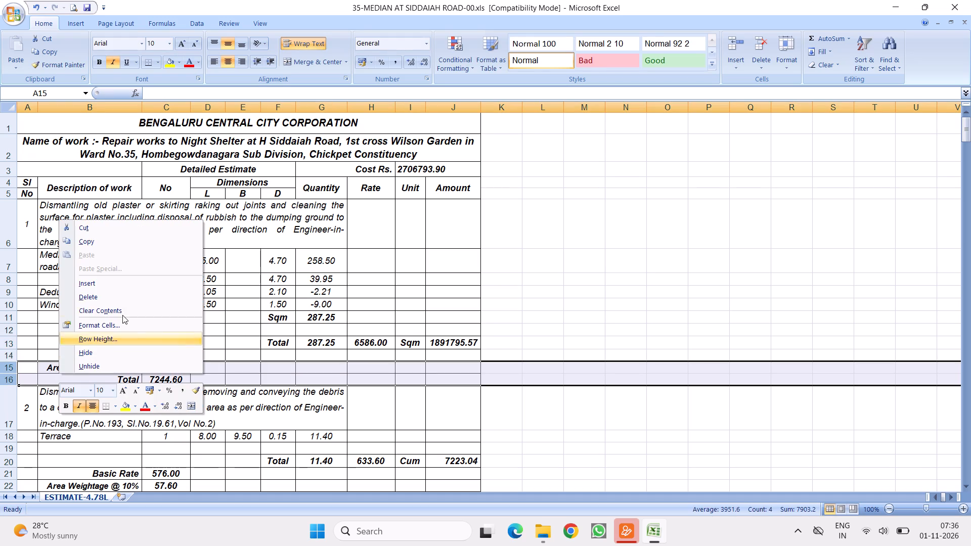
left_click(91, 295)
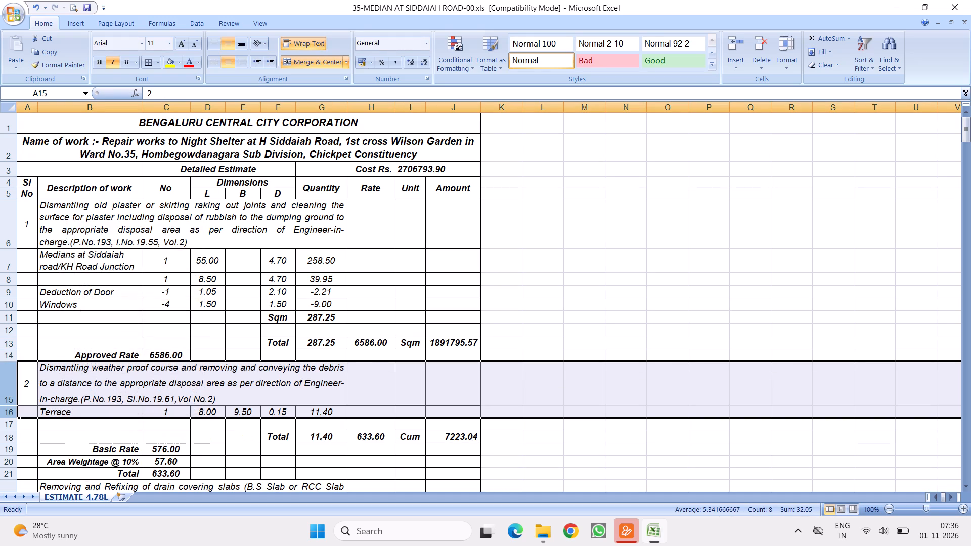
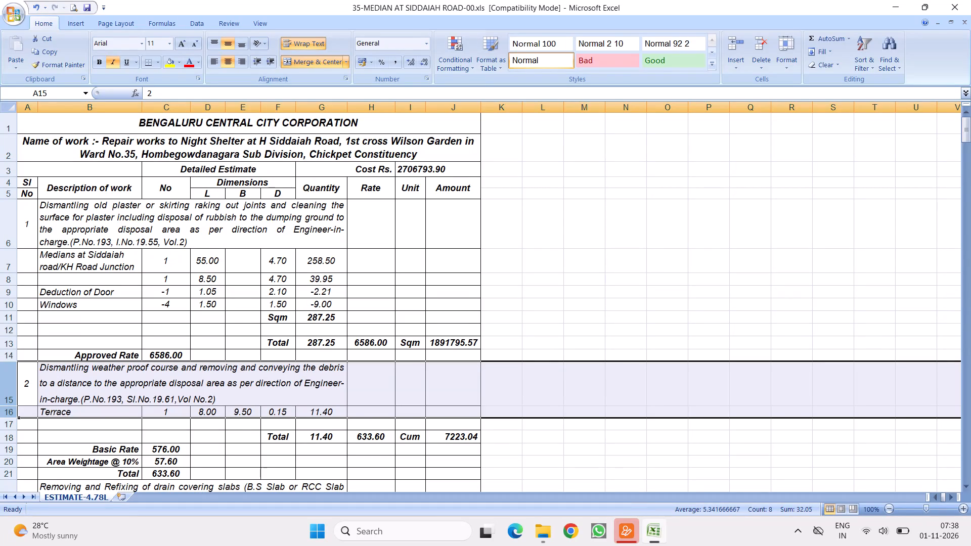
Append "-55mtr length" to the medians row description in B7 of item 1.
left_click(138, 267)
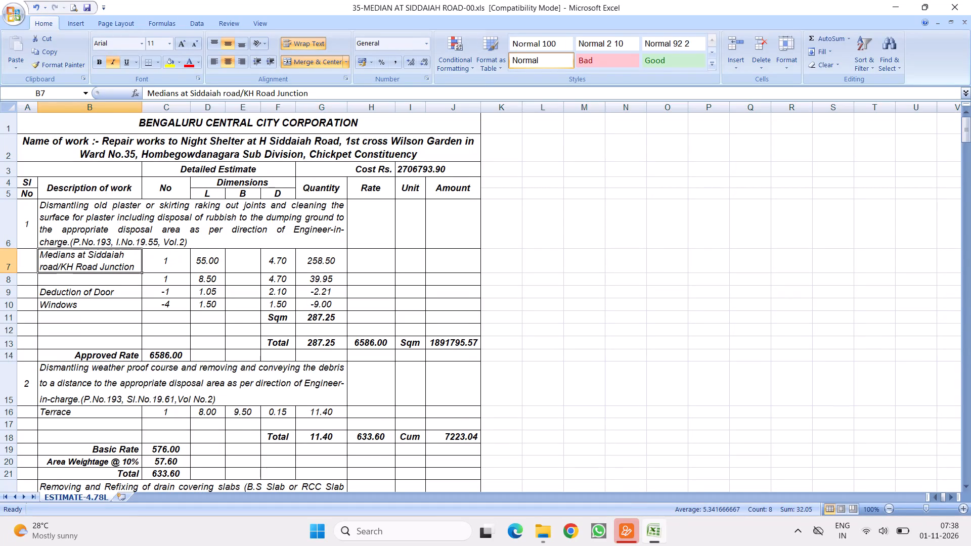
double_click(135, 268)
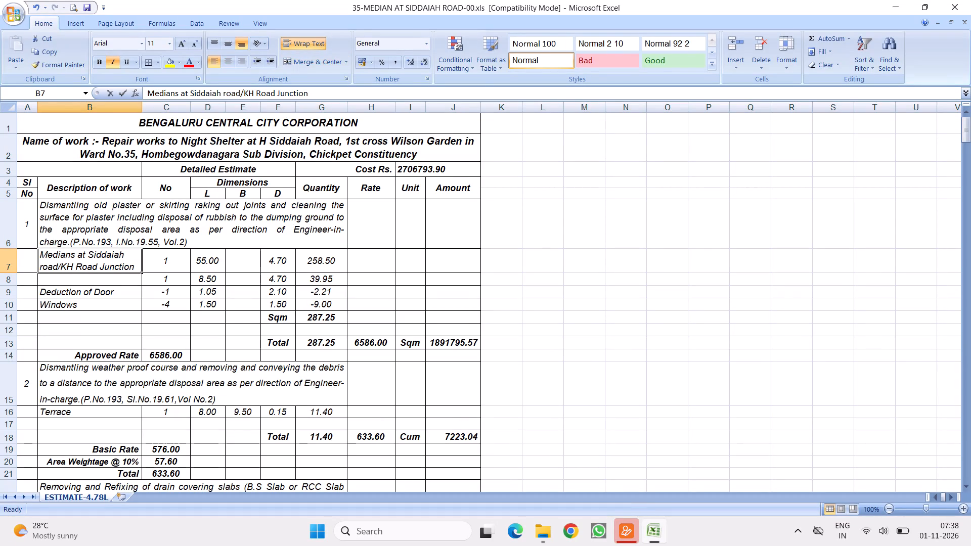
key("minus")
type("55")
type("mtr length")
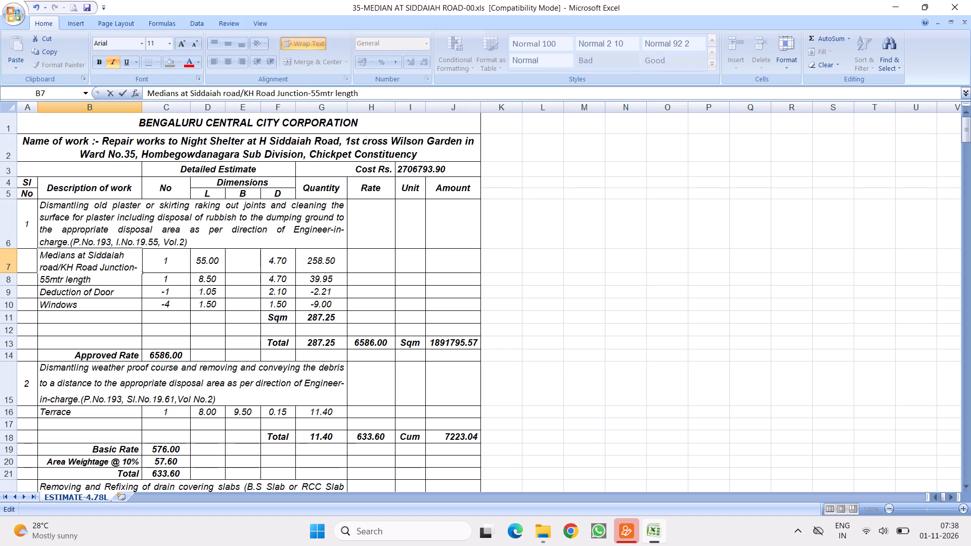
left_click(236, 357)
Correct the length in the B7 medians description to 54mtr.
left_click(175, 271)
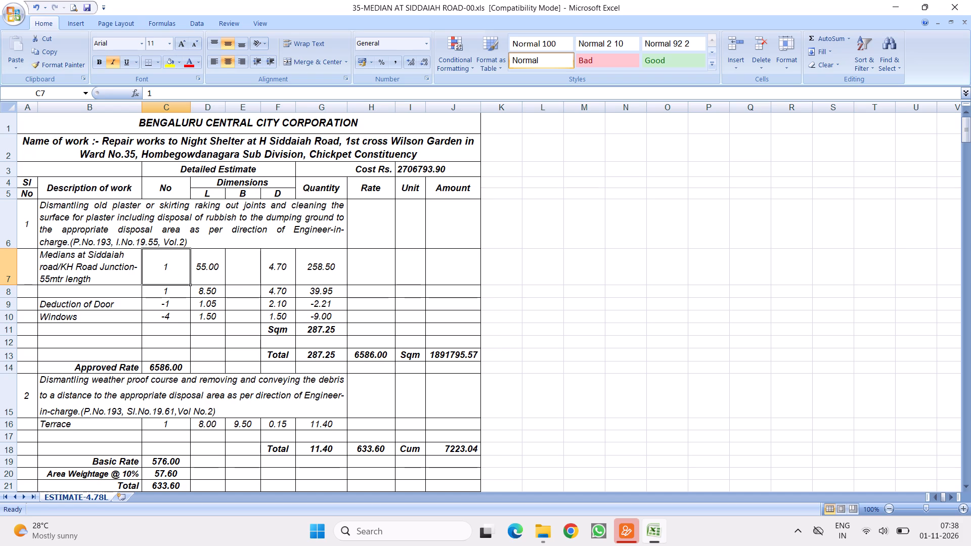
double_click(49, 278)
key("BackSpace")
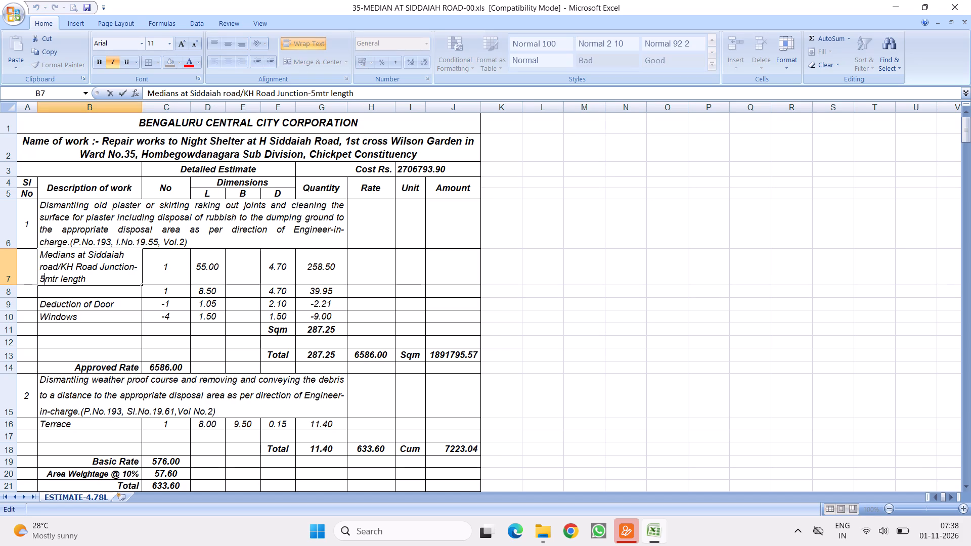
key("4")
left_click(192, 350)
Set the medians row's No in C7 to 25 and clear its L, B and D dimensions.
left_click_drag(157, 265, 175, 265)
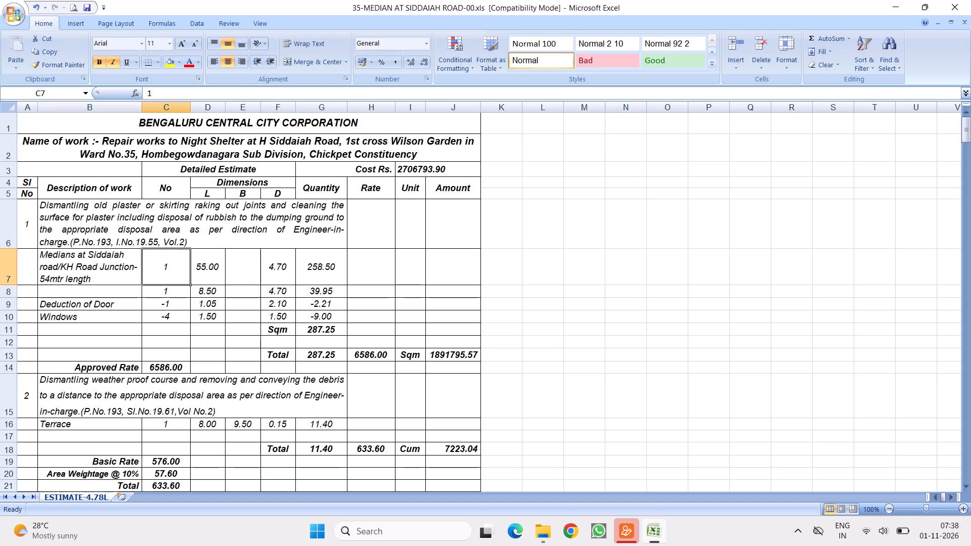
left_click_drag(175, 265, 181, 265)
type("25")
left_click(281, 301)
left_click_drag(201, 259, 283, 266)
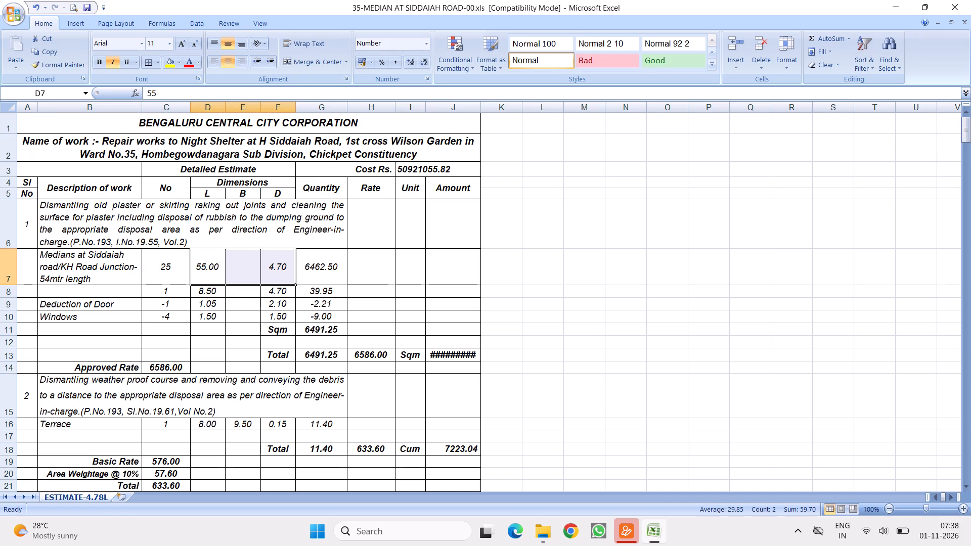
key("Delete")
Replace the medians row's quantity formula in G7 with a direct link to the number in C7.
left_click(325, 261)
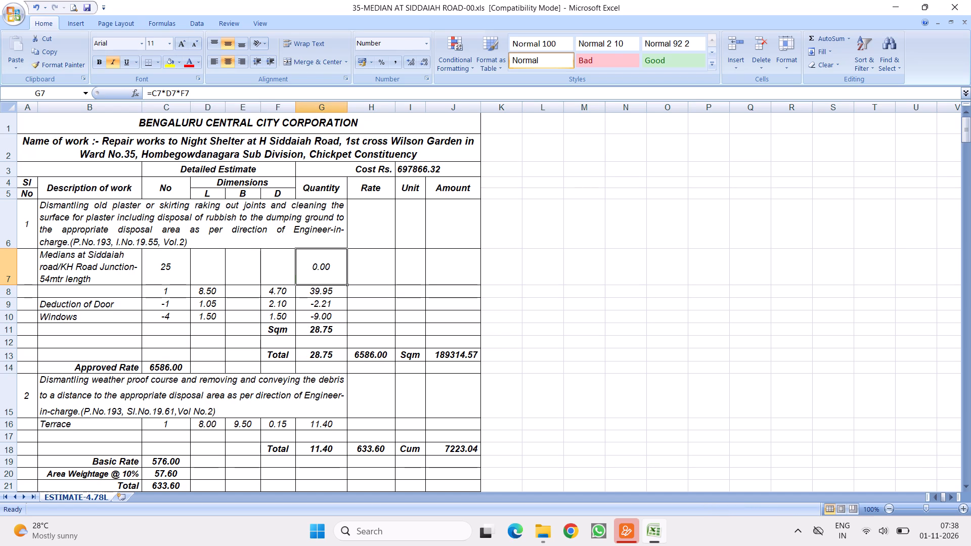
key("equal")
left_click(158, 267)
key("Return")
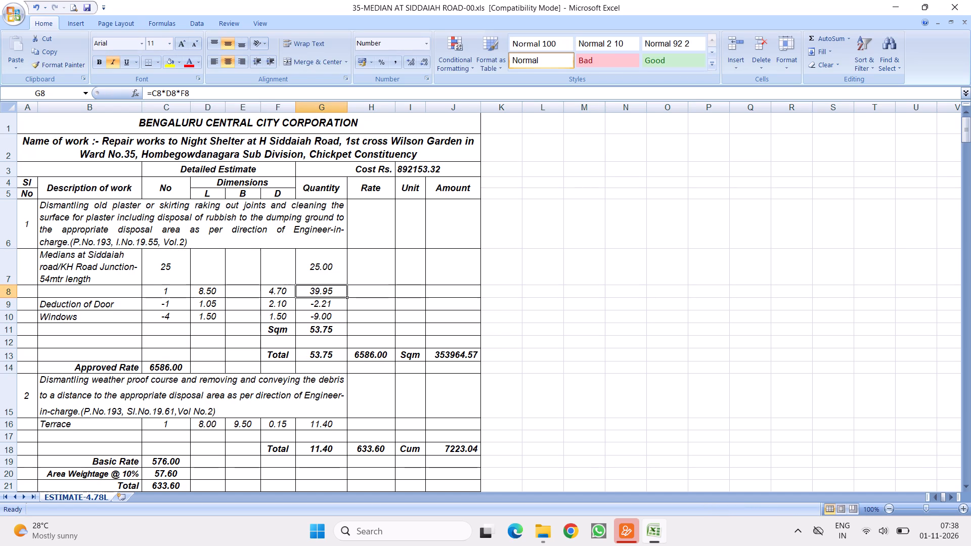
Make row 8 a count-only entry: No 7, dimensions cleared, and the G7 quantity formula copied into G8.
left_click(170, 292)
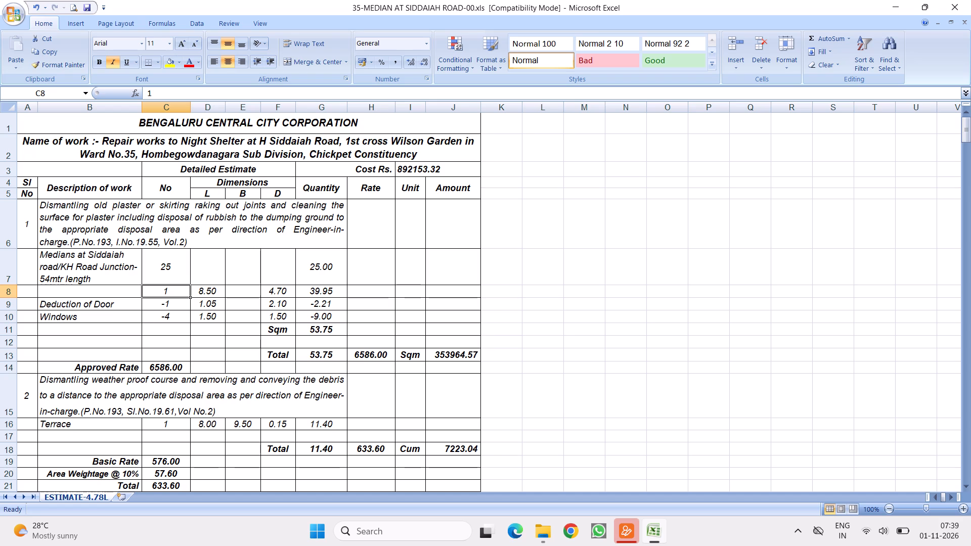
key("7")
left_click(281, 303)
left_click_drag(212, 292, 270, 291)
key("Delete")
left_click(319, 272)
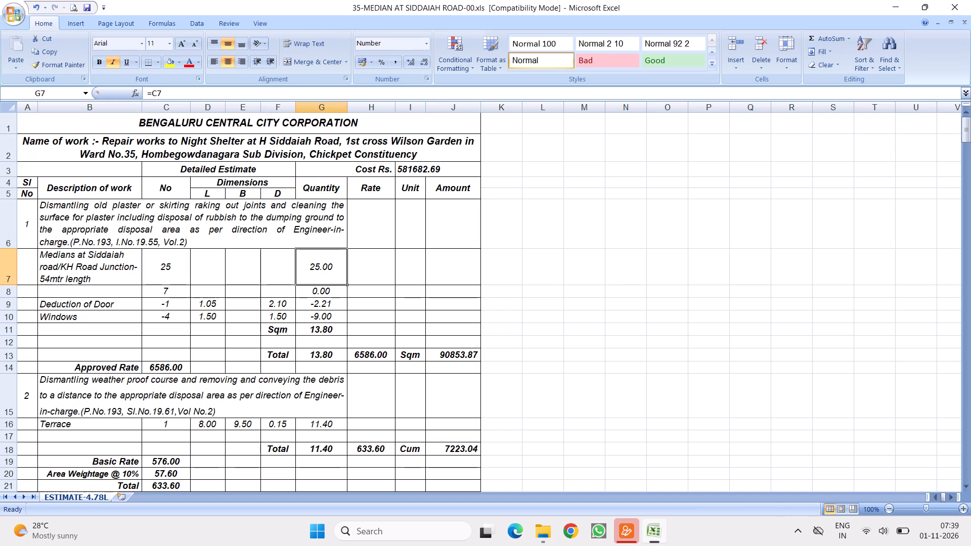
left_click_drag(347, 285, 340, 296)
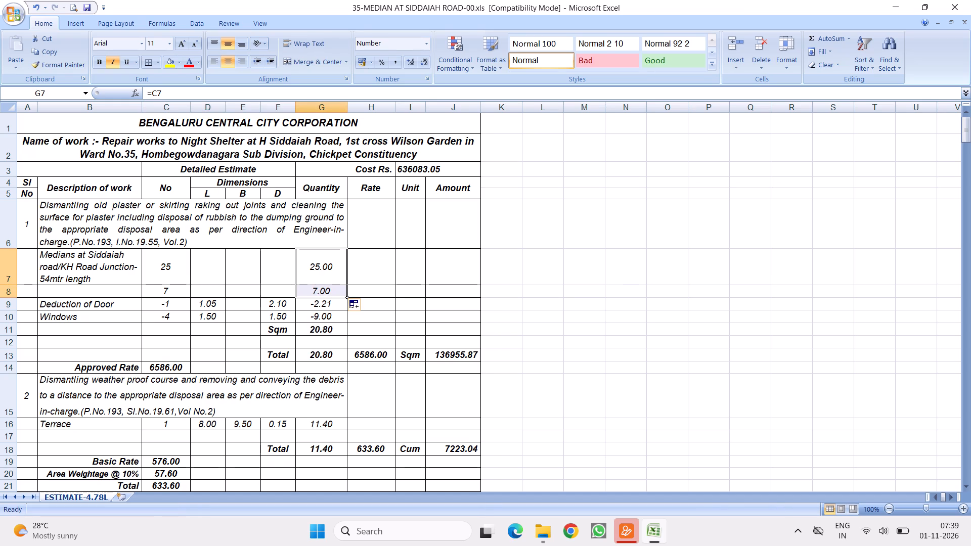
Delete the Deduction of Door and Windows rows, rows 9 and 10, from item 1.
left_click_drag(9, 305, 9, 323)
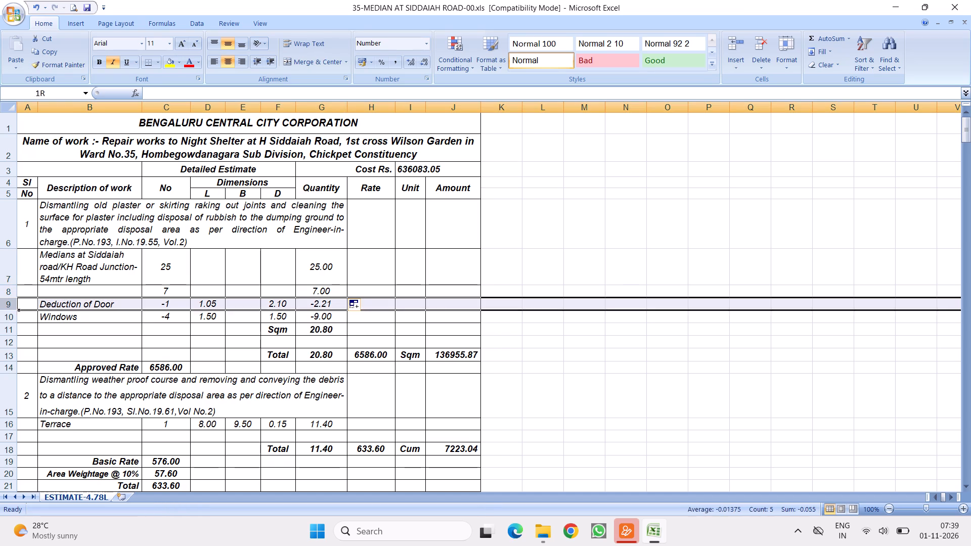
left_click_drag(9, 323, 8, 323)
left_click_drag(8, 304, 9, 309)
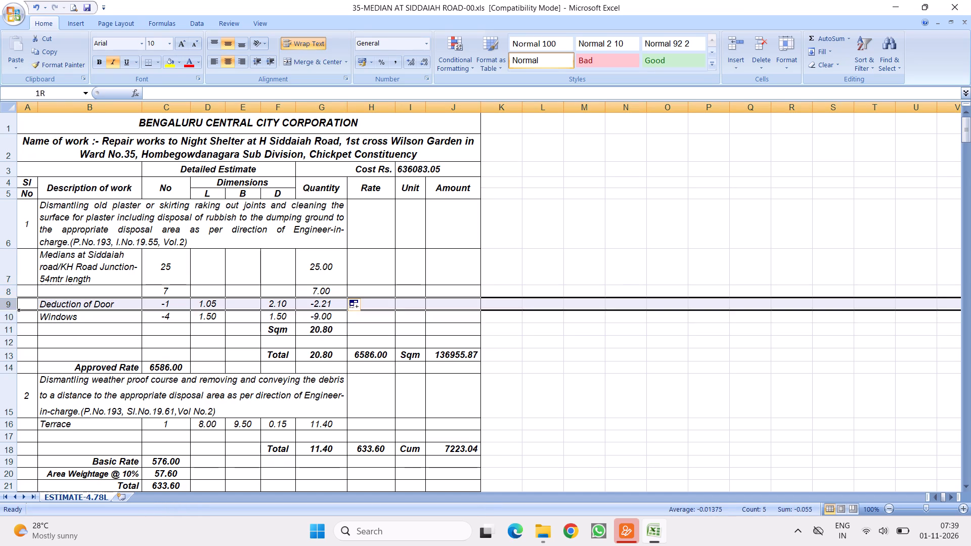
left_click_drag(9, 309, 9, 312)
right_click(58, 307)
left_click(85, 383)
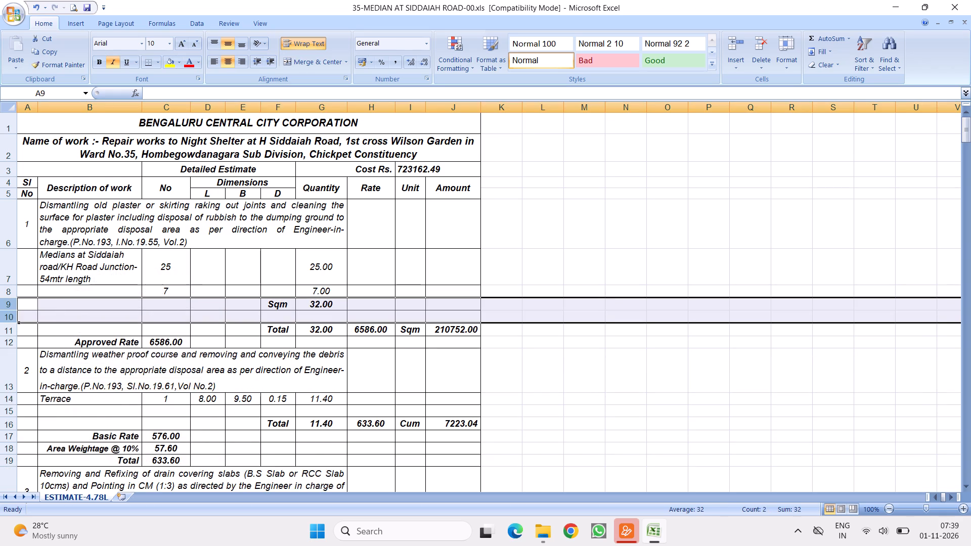
Change item 1's unit to "Each" in the subtotal label F9 and the total row's unit cell I11.
left_click(362, 269)
left_click(275, 307)
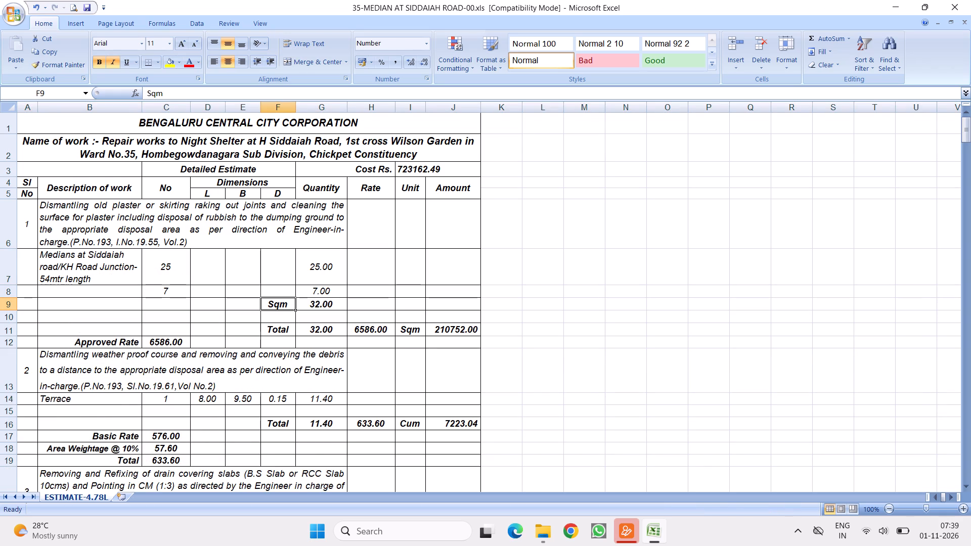
type("Each")
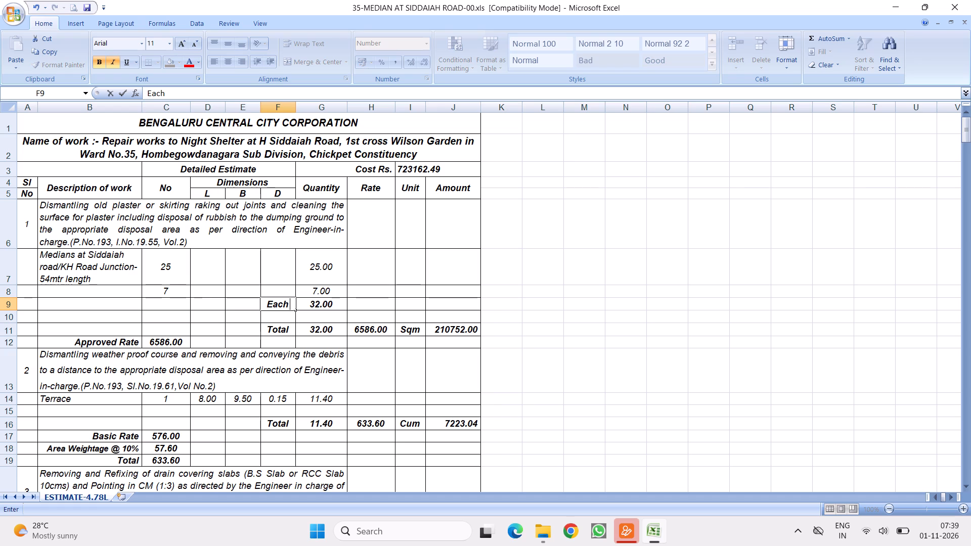
left_click(412, 345)
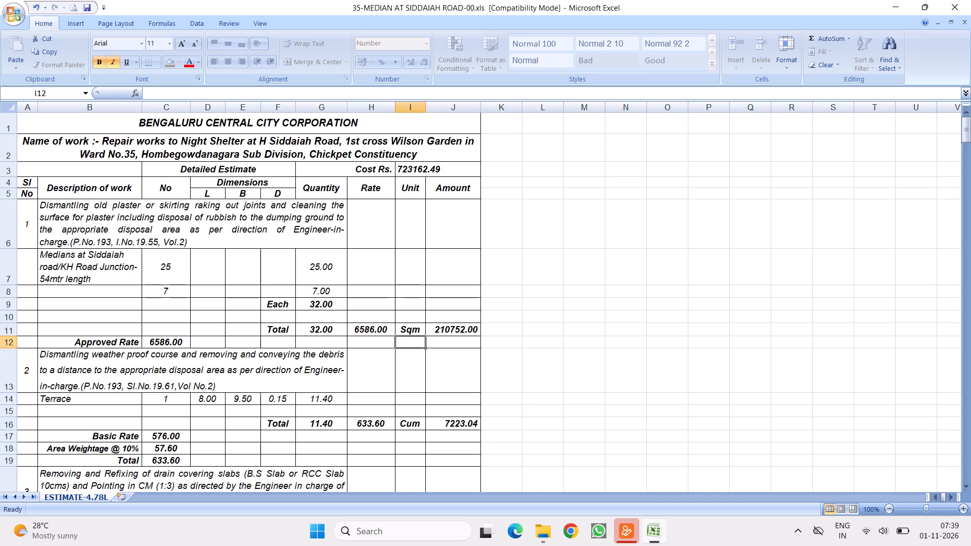
left_click(410, 327)
type("Each")
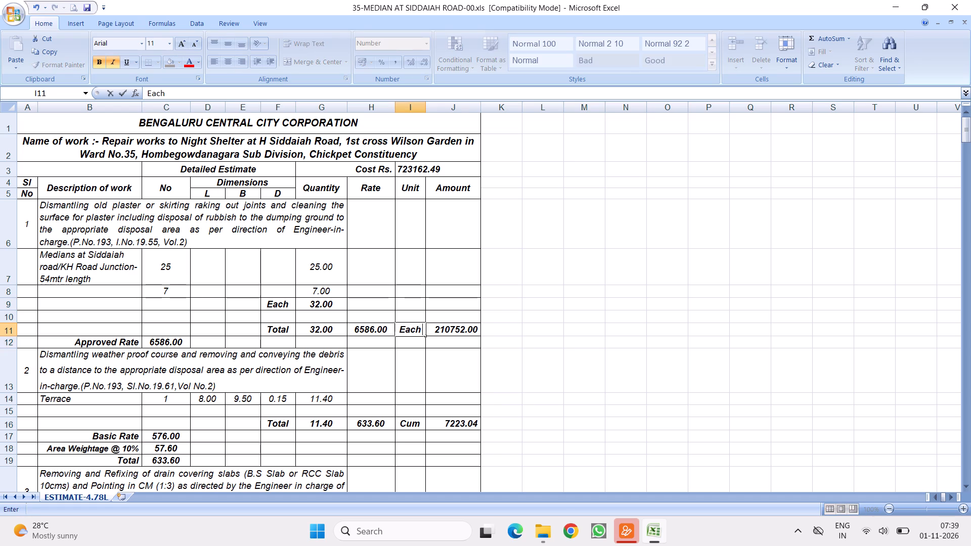
left_click(400, 367)
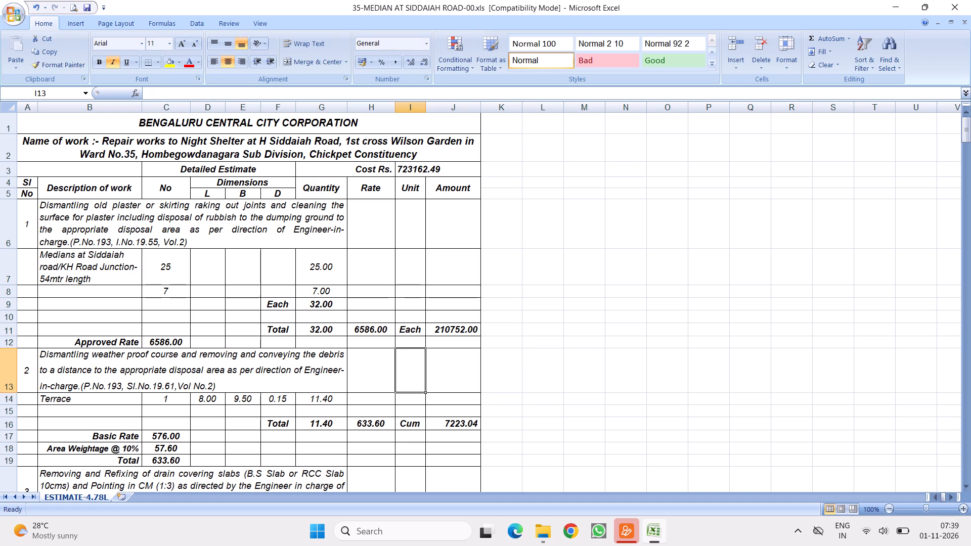
left_click_drag(322, 267, 319, 286)
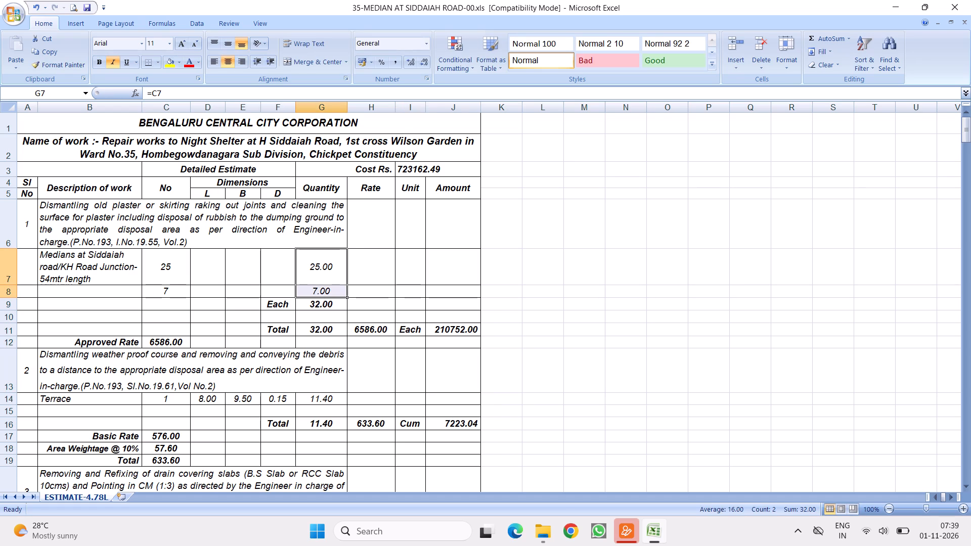
Delete items 2 to 44, rows 13 to 319, between item 1's approved rate and the Sub Total section.
scroll(296, 315, "down", 3)
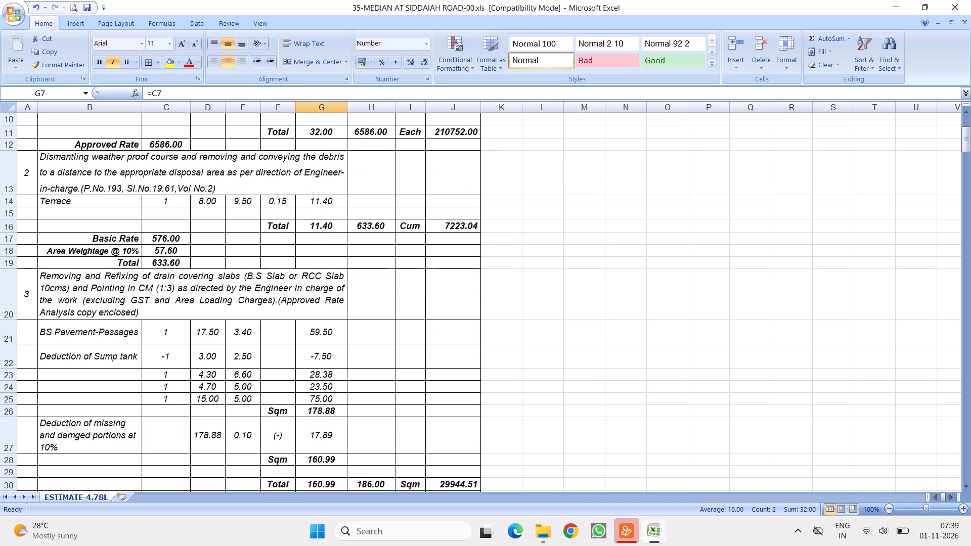
scroll(248, 172, "up", 1)
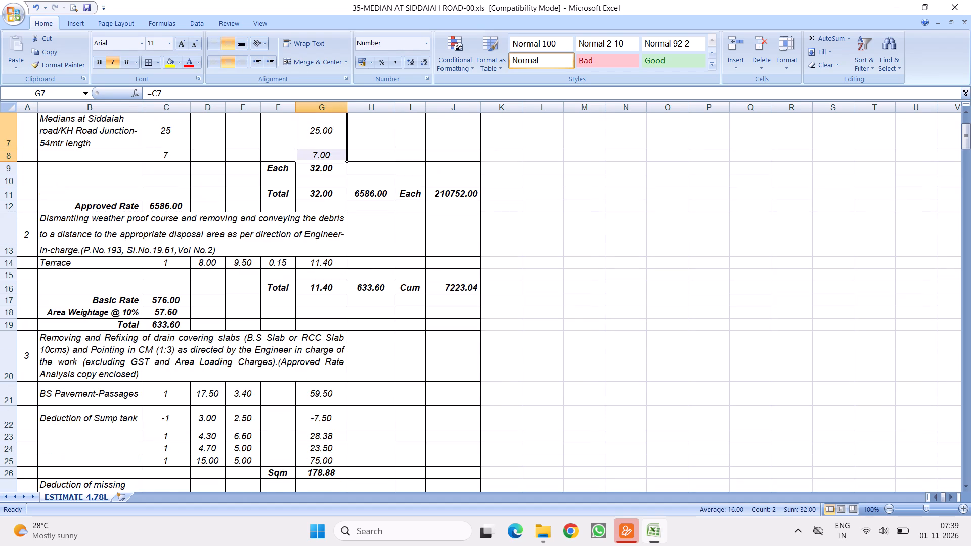
scroll(288, 255, "up", 2)
scroll(266, 341, "down", 1)
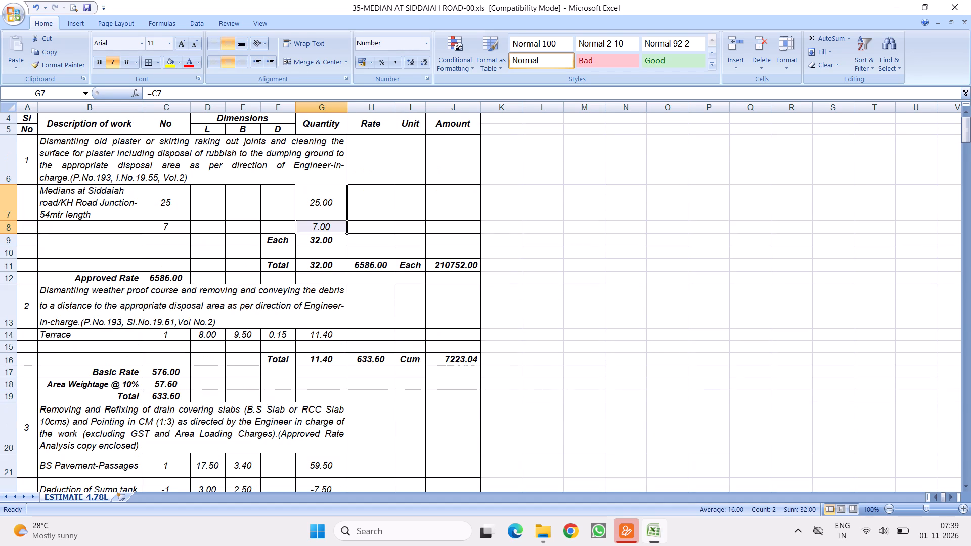
left_click_drag(2, 310, 175, 545)
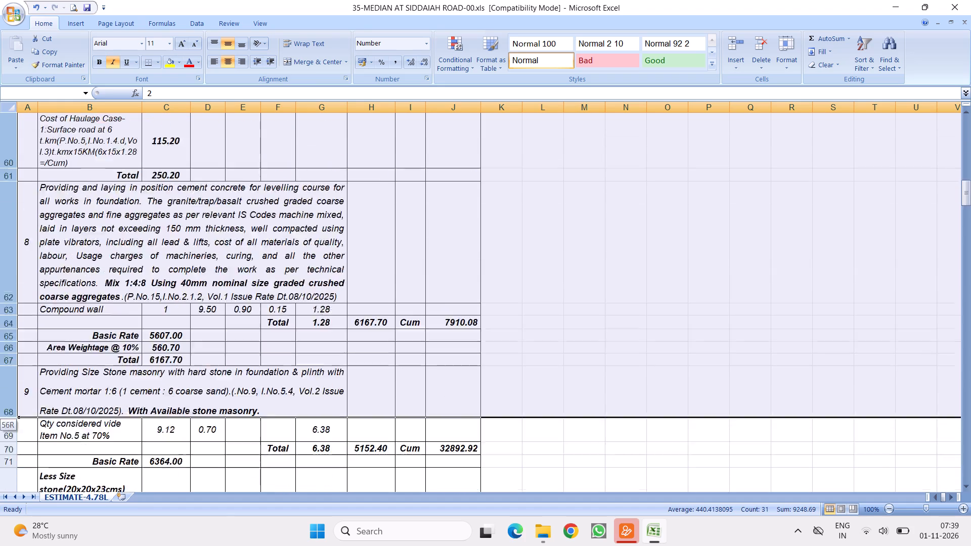
left_click_drag(175, 545, 244, 545)
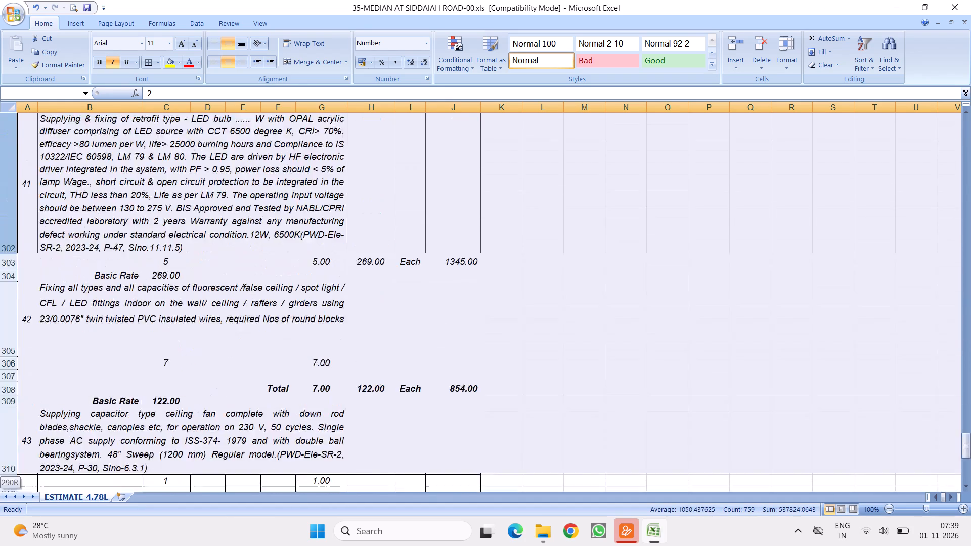
left_click_drag(244, 545, 356, 254)
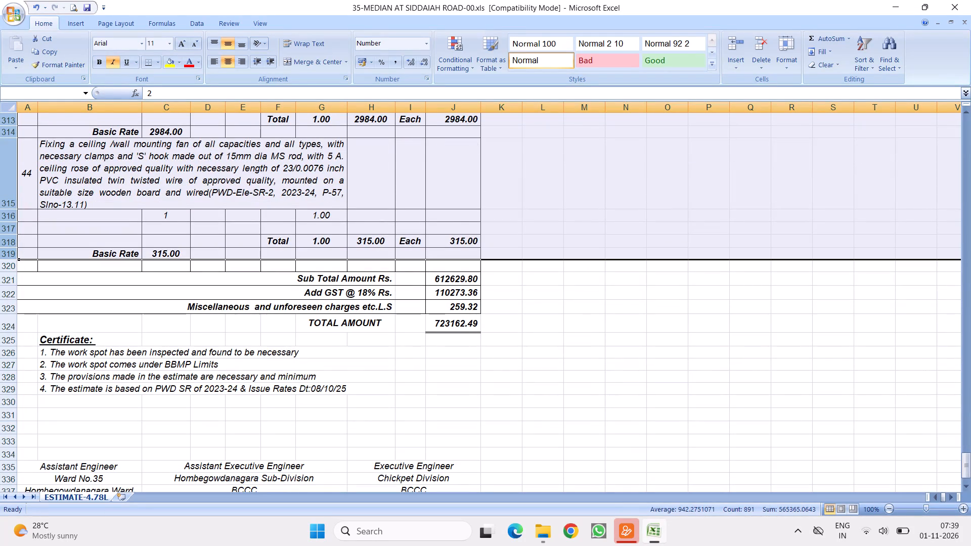
right_click(180, 188)
left_click(217, 262)
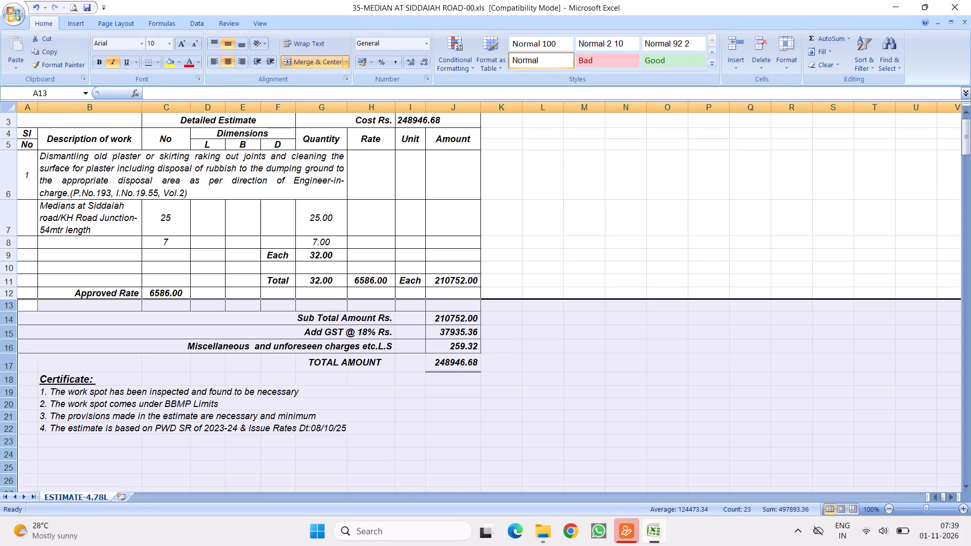
left_click(252, 240)
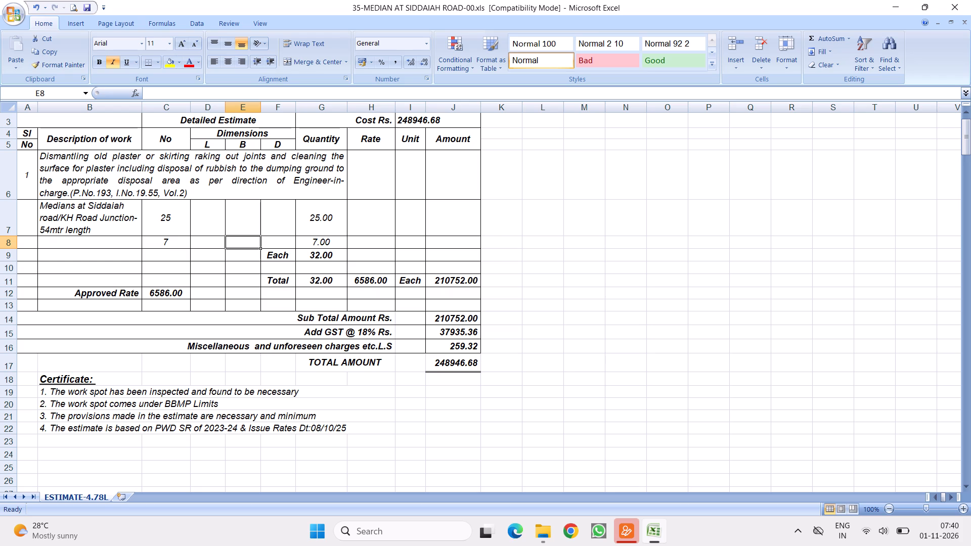
Replace item 1's description in B6 with new text beginning "Providing Precast RCC Medium size medians".
left_click(130, 166)
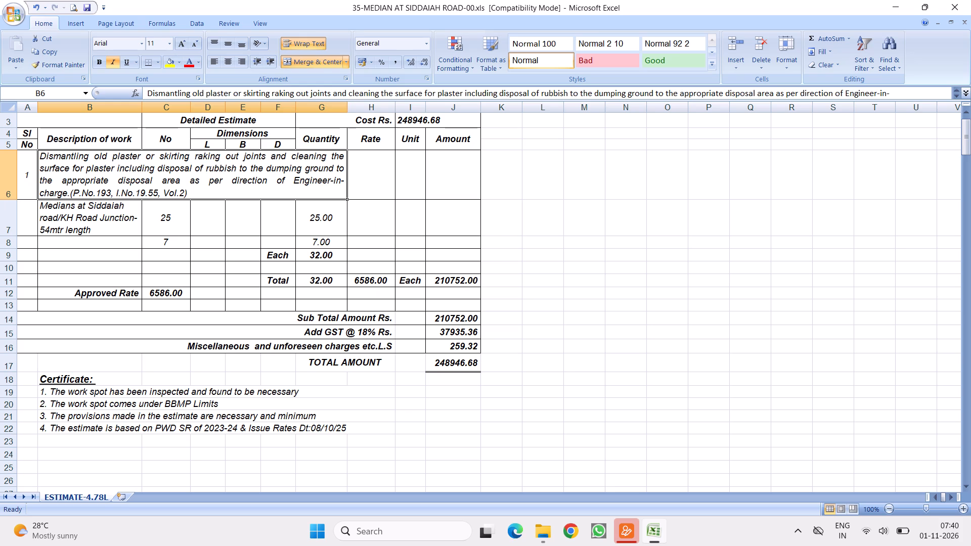
key("Delete")
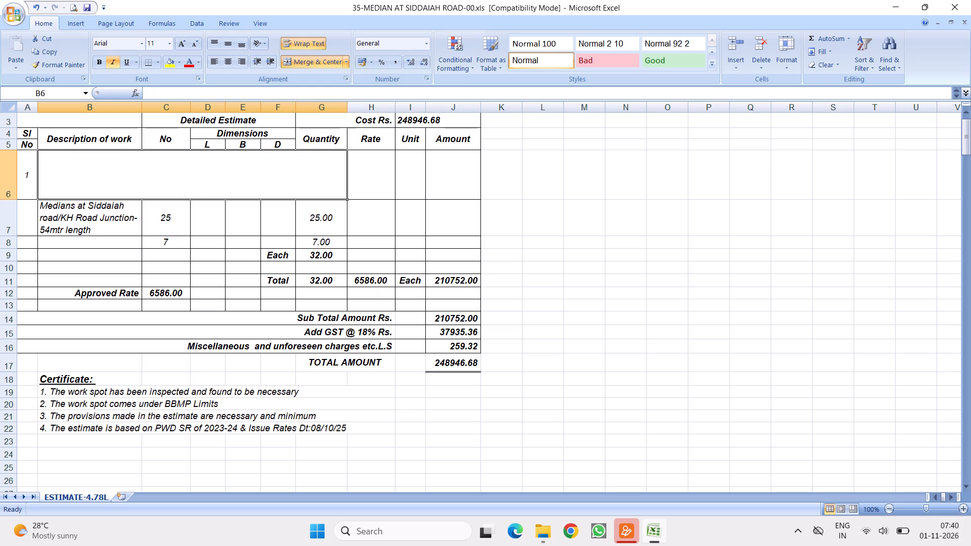
type("Providing")
key("space")
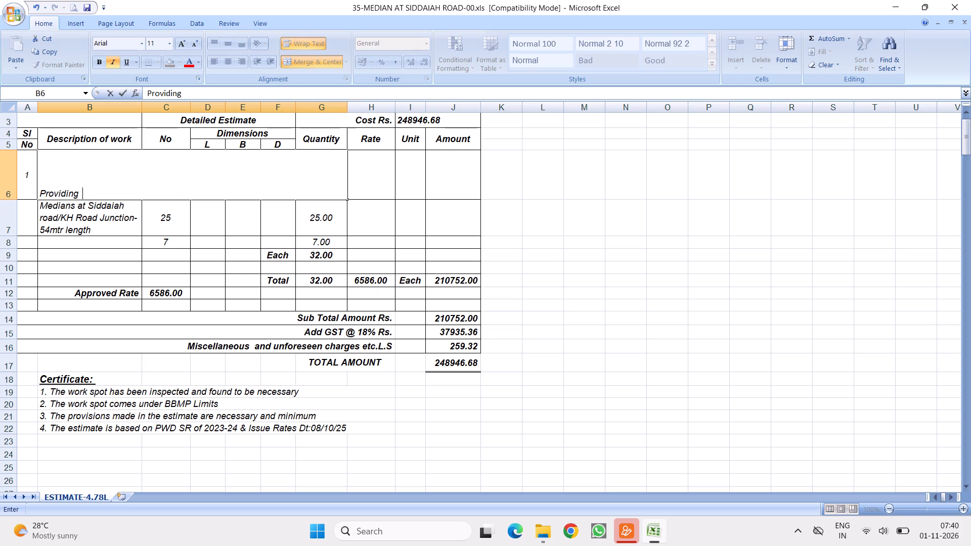
type("Precast RCC Media")
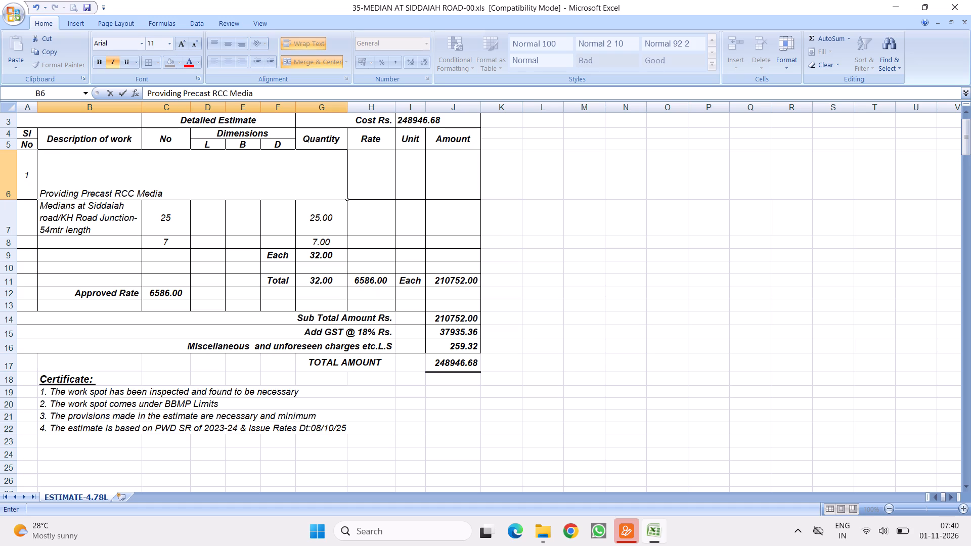
key("BackSpace")
type("um size median")
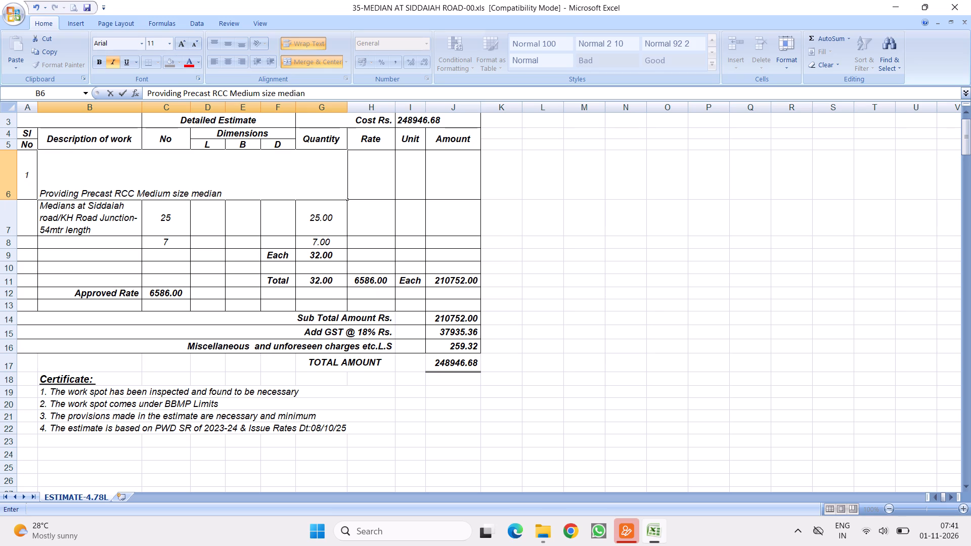
type("s")
key("space")
Continue the B6 description with the dimensions "of 2.0m length, 0.1m to width, 0.4m bottom width and 0.6m Height".
type("of 2.")
type("0m length")
type(", 0.1m")
key("space")
type("to width")
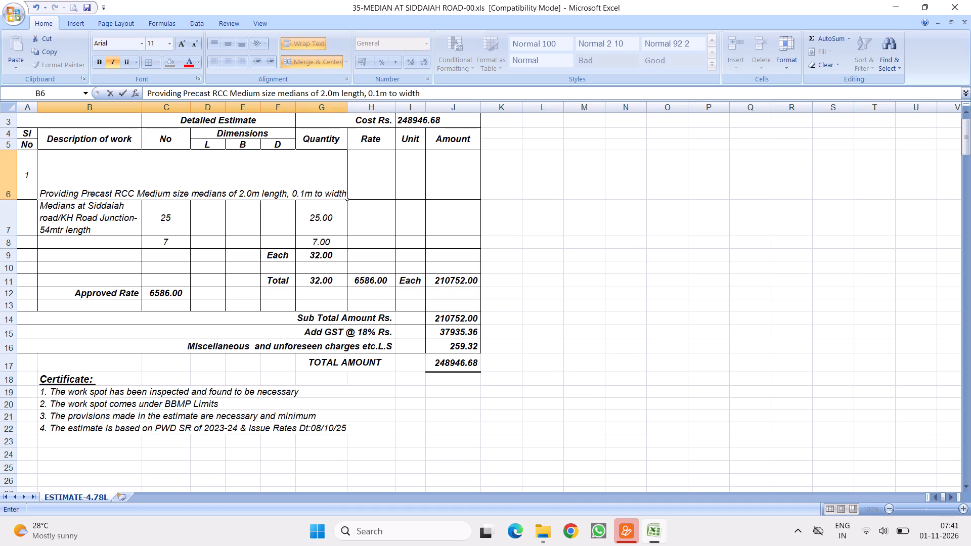
type(", 0")
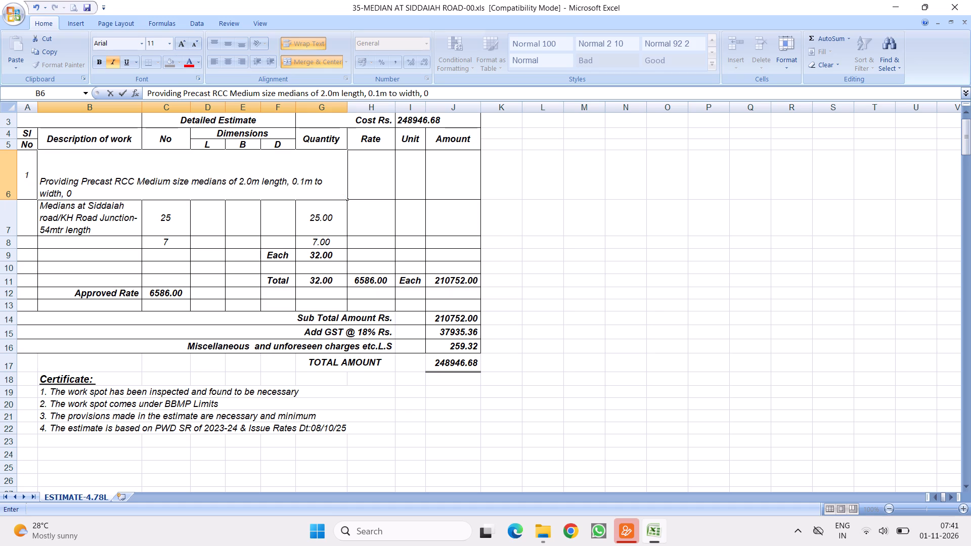
type(".40")
key("m")
key("BackSpace")
key("BackSpace")
key("BackSpace")
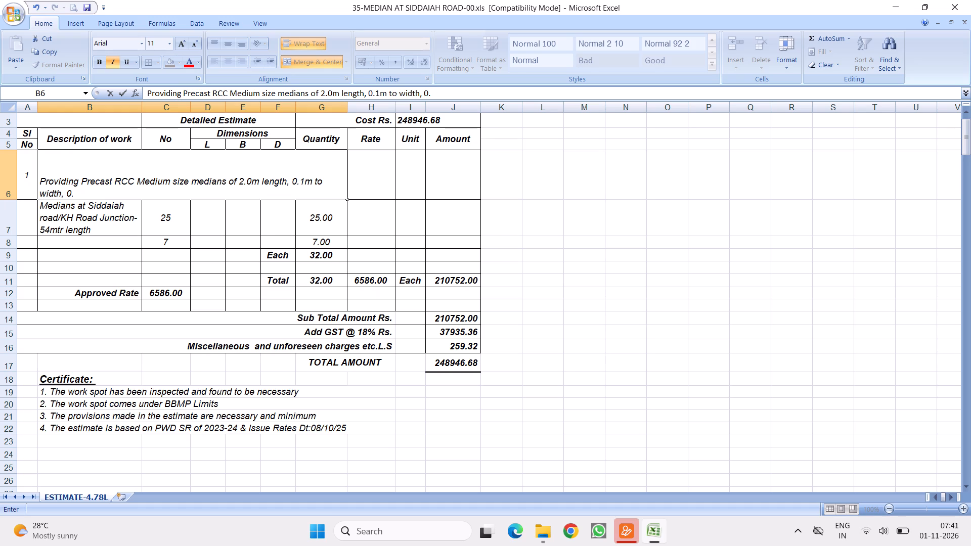
type("4m")
key("space")
type("bottom width")
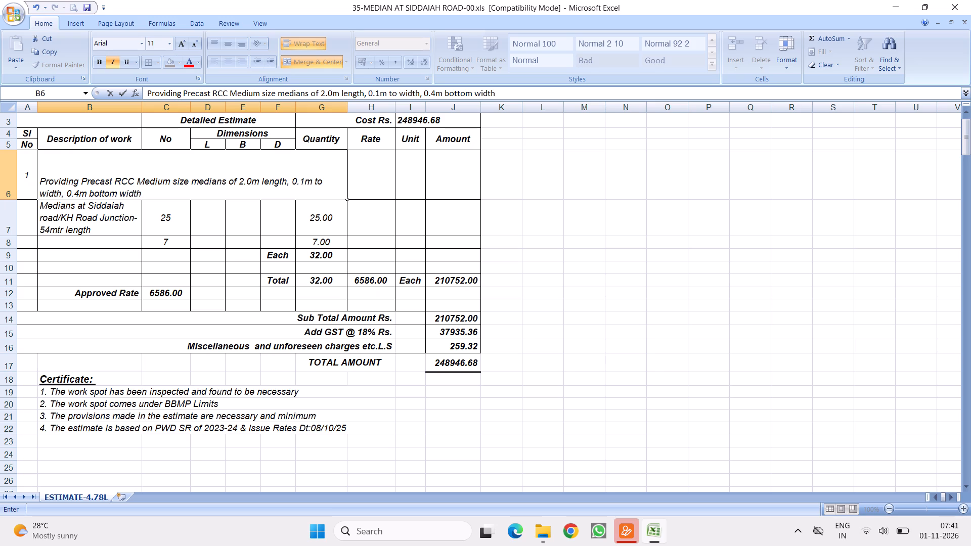
key("space")
type("and")
key("space")
type("0.6m")
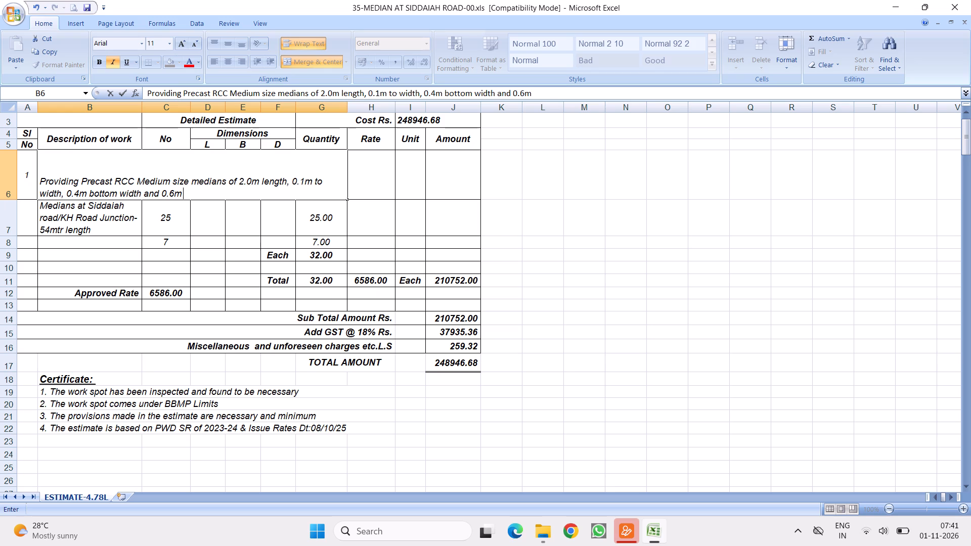
key("space")
type("He")
type("ight")
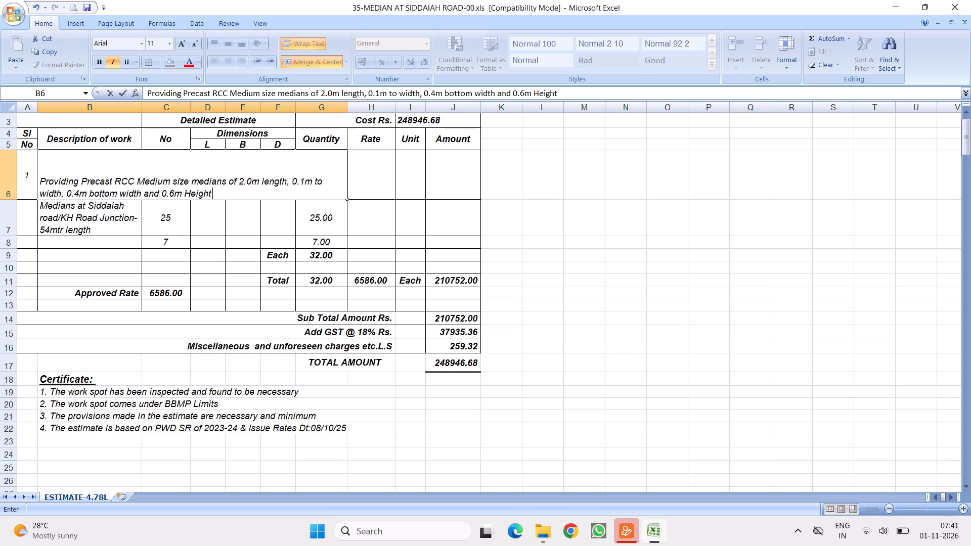
Continue the B6 description with "of M-30 grade including loading at casting yard, Transfortation to site, Lowering,".
key("space")
type("of M-30")
key("space")
type("grade")
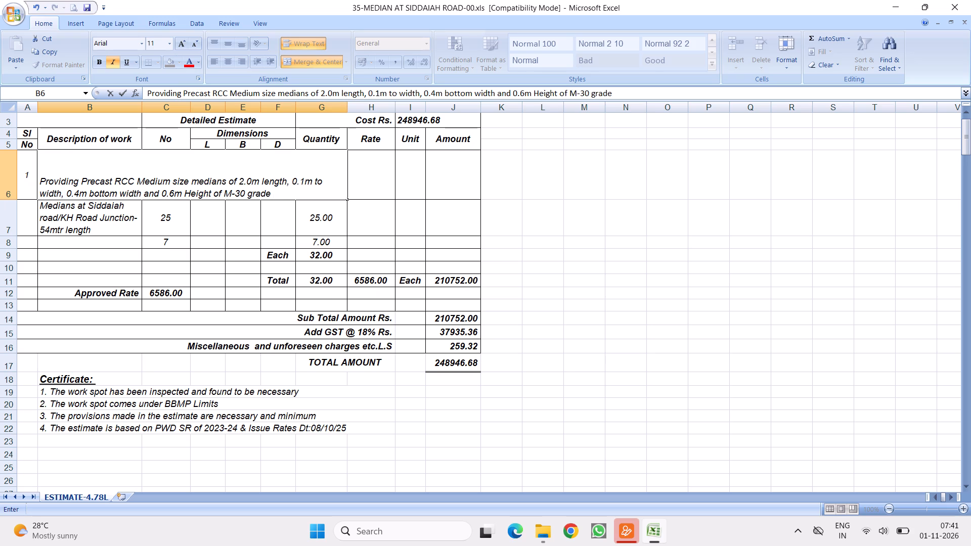
key("space")
type("including")
key("space")
type("loading at casting yard")
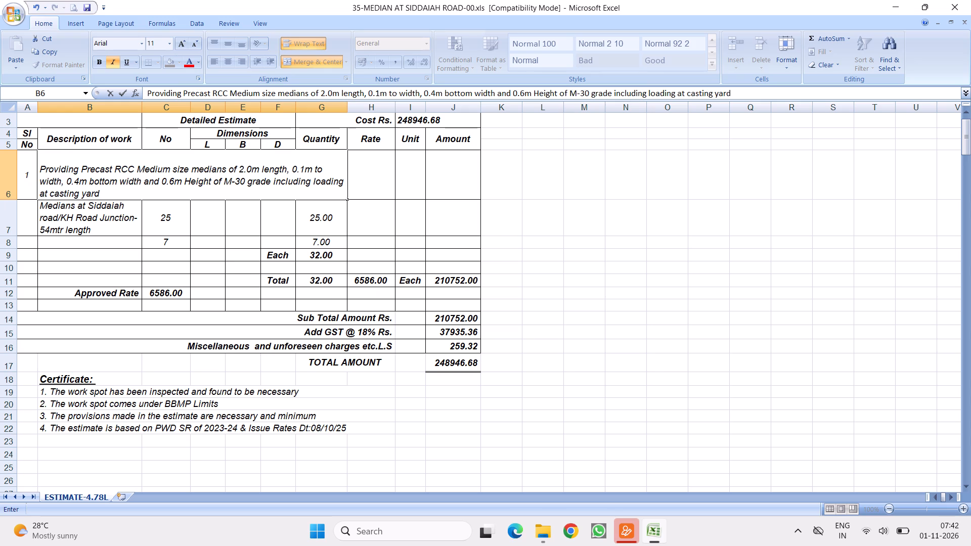
type(", Trans")
type("for")
type("tation")
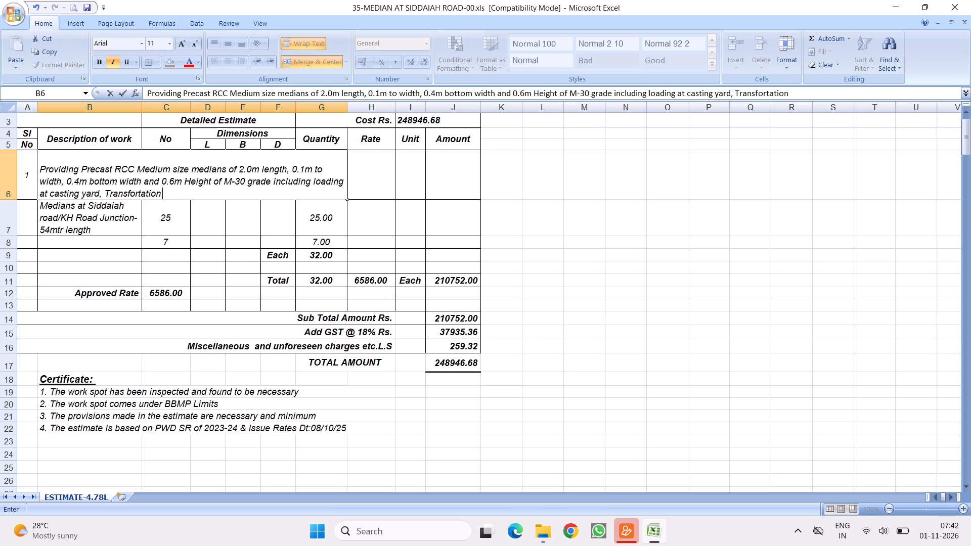
key("space")
type("to sidte")
key("BackSpace")
key("BackSpace")
key("BackSpace")
type("te,")
key("space")
type("Lowering")
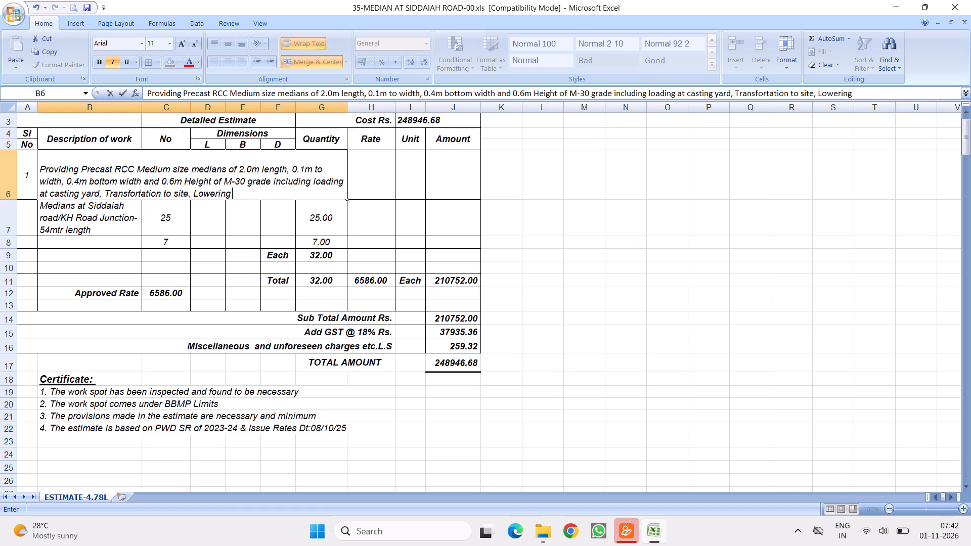
type(",")
key("space")
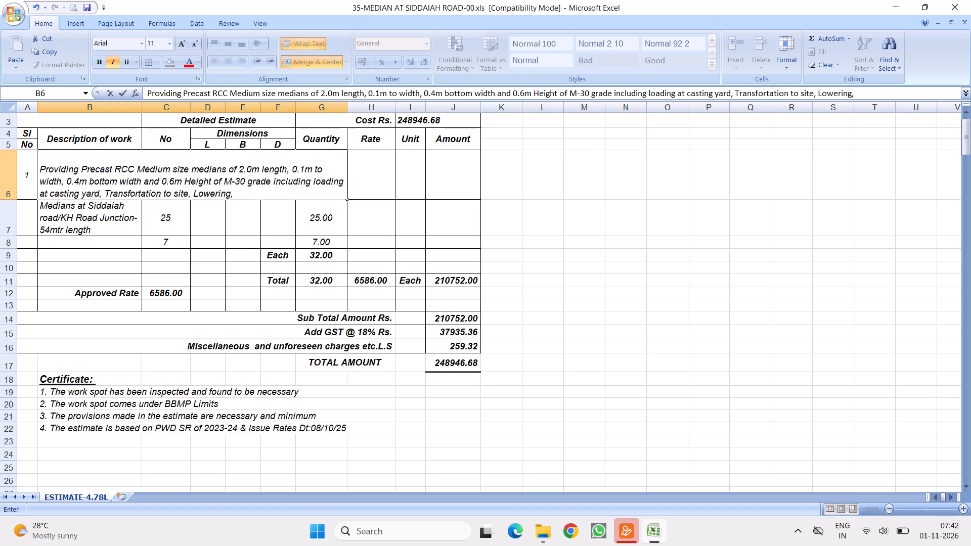
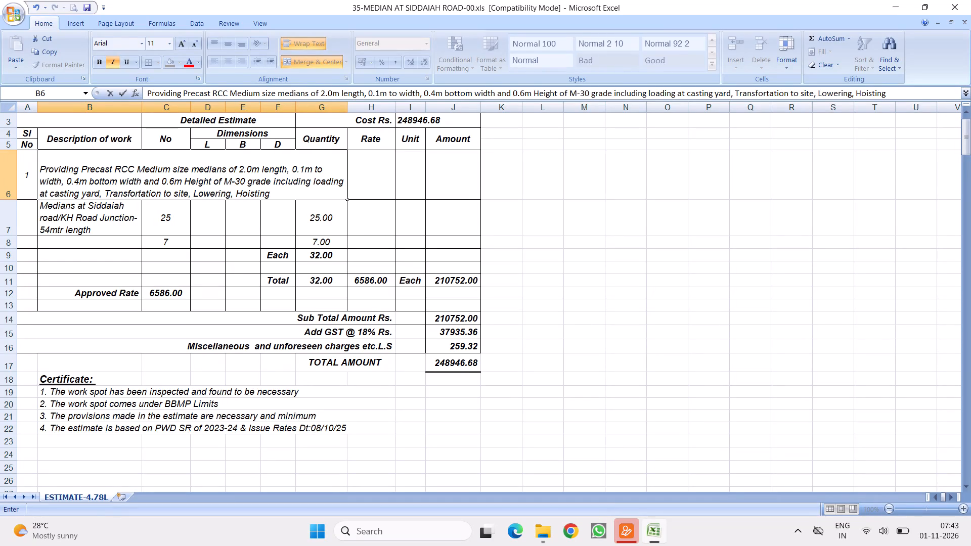
Continue the B6 description with "and Erecting to line including all labhour charges, taxes etc.,".
key("space")
type("and Erecting")
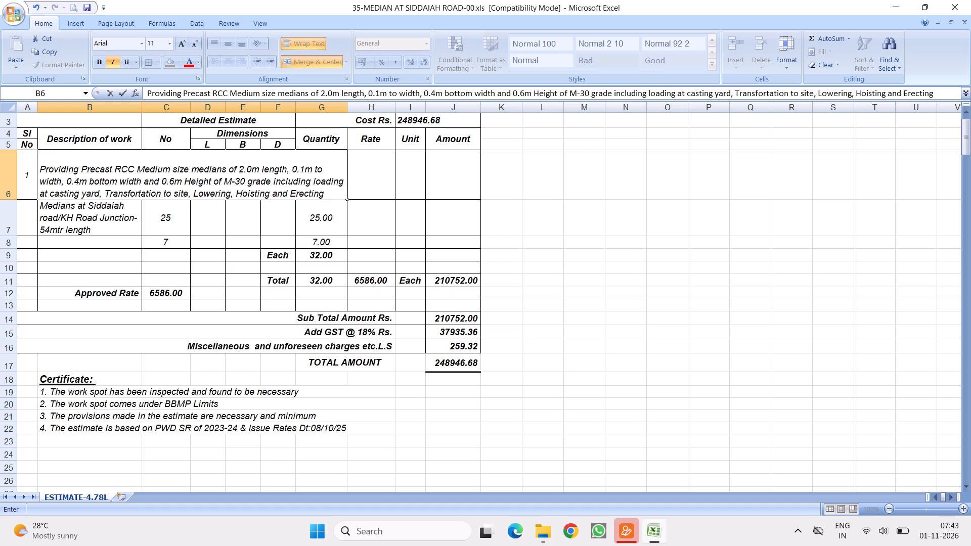
key("space")
type("to line")
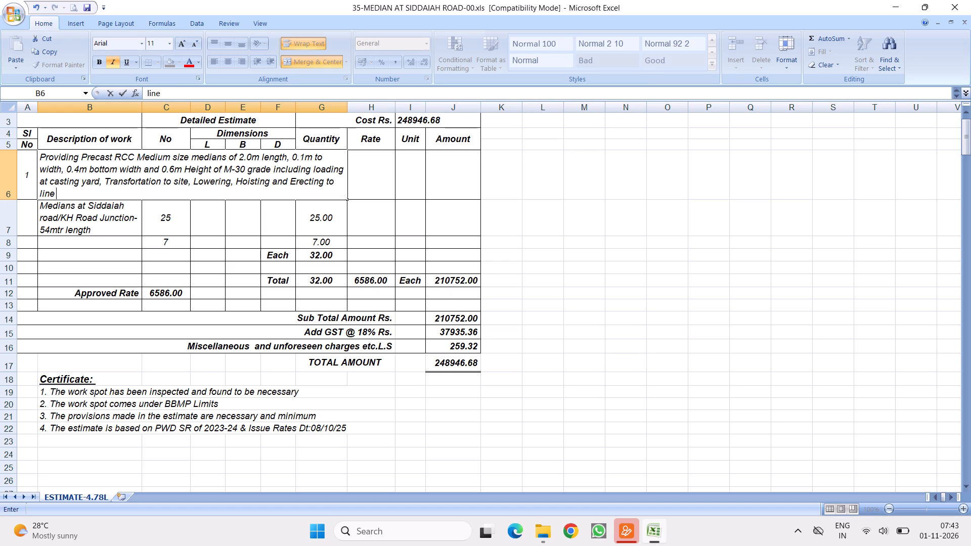
key("space")
type("including")
key("space")
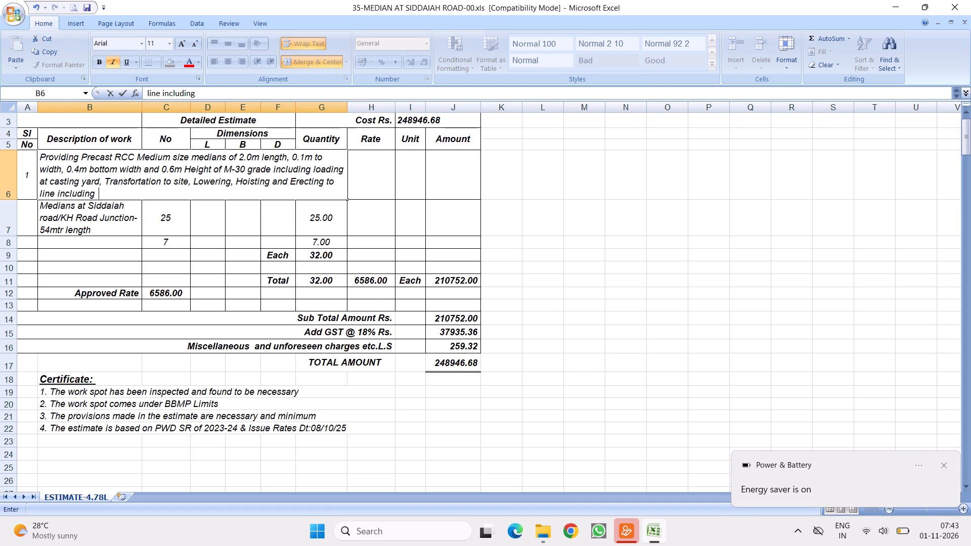
type("al")
key("space")
key("BackSpace")
type("l labhour")
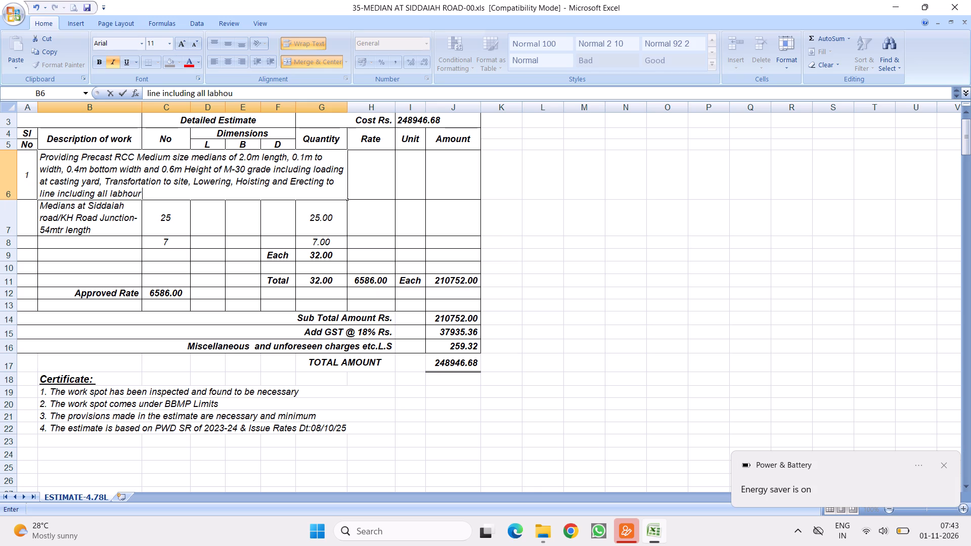
key("space")
type("charges,")
key("space")
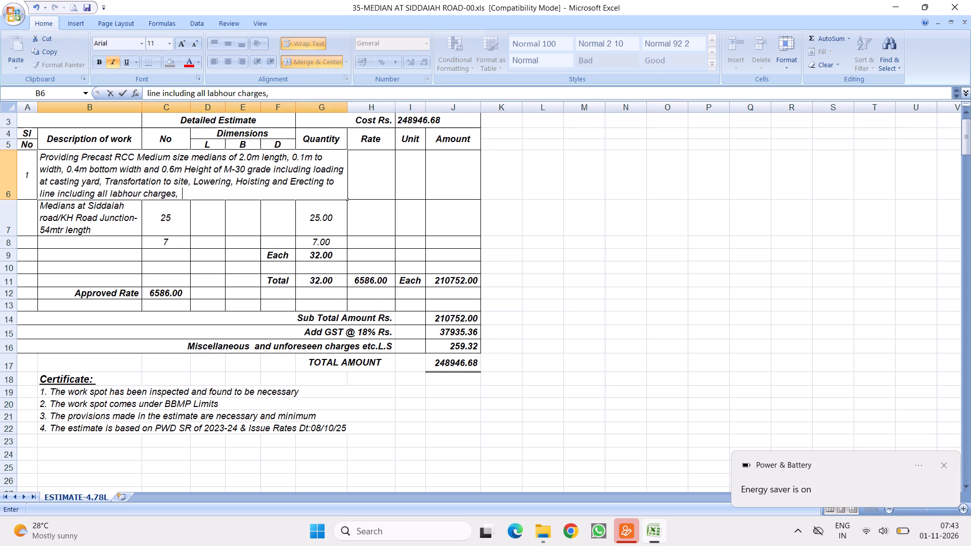
type("taxes etc.,")
key("space")
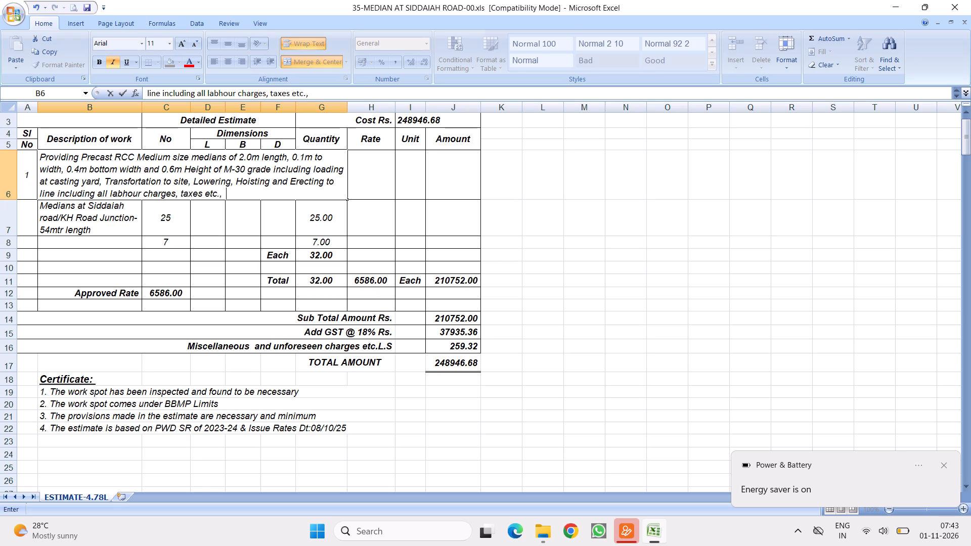
Finish the B6 description with "complete as per the directions of Engineer-in-charge." and commit the entry.
type("complete as per")
key("space")
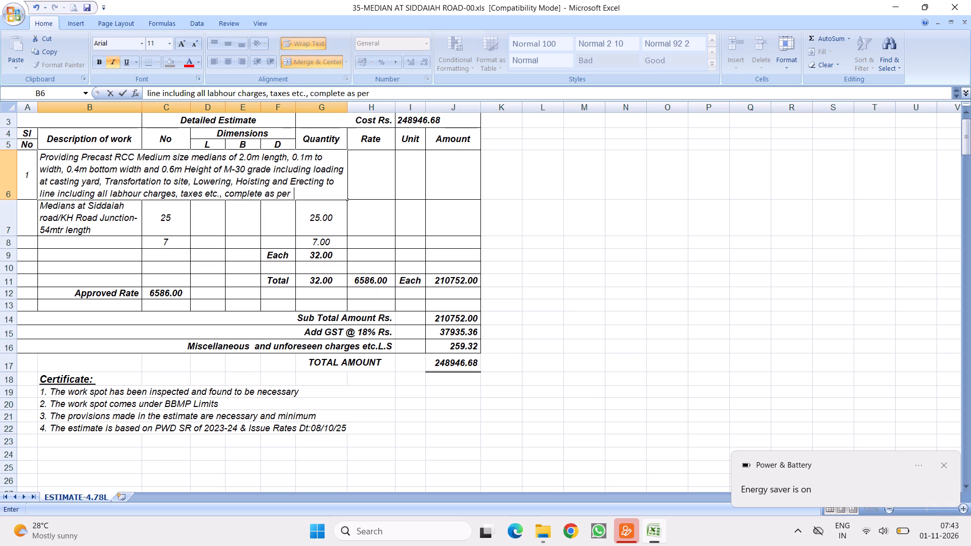
type("the directions")
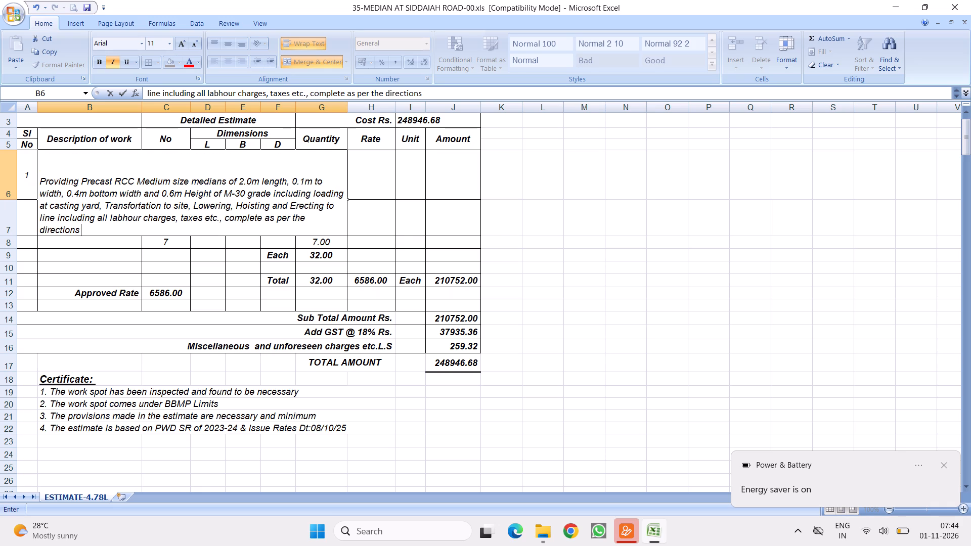
key("space")
type("of E")
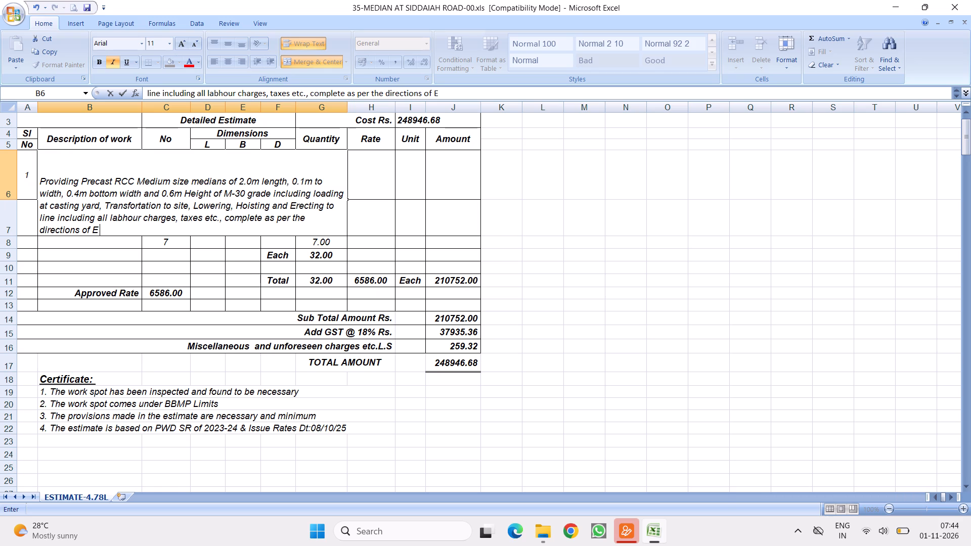
type("ngineer")
type("-in")
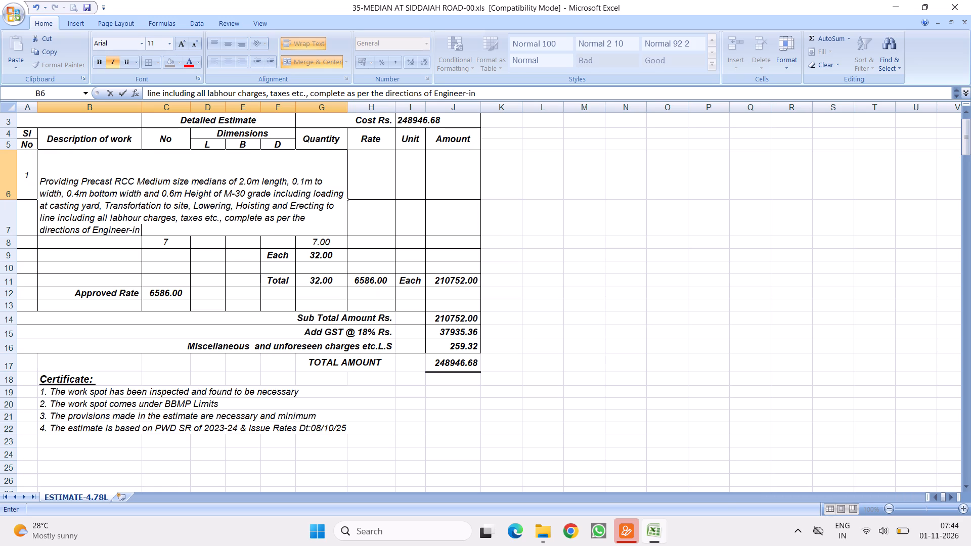
type("-charge")
key("period")
left_click(298, 301)
Adjust row 6's height to about 75 so it closely fits item 1's full five-line description.
left_click(203, 175)
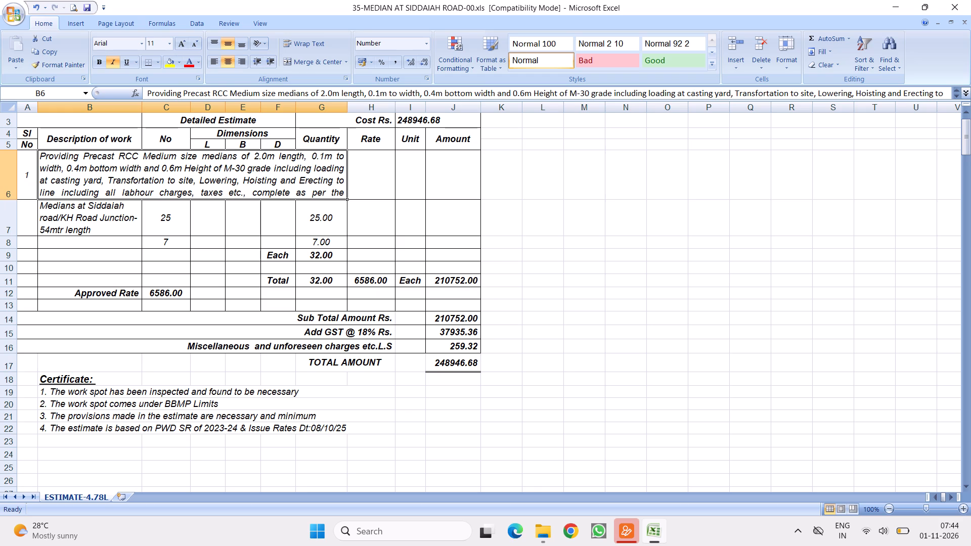
left_click_drag(11, 200, 10, 229)
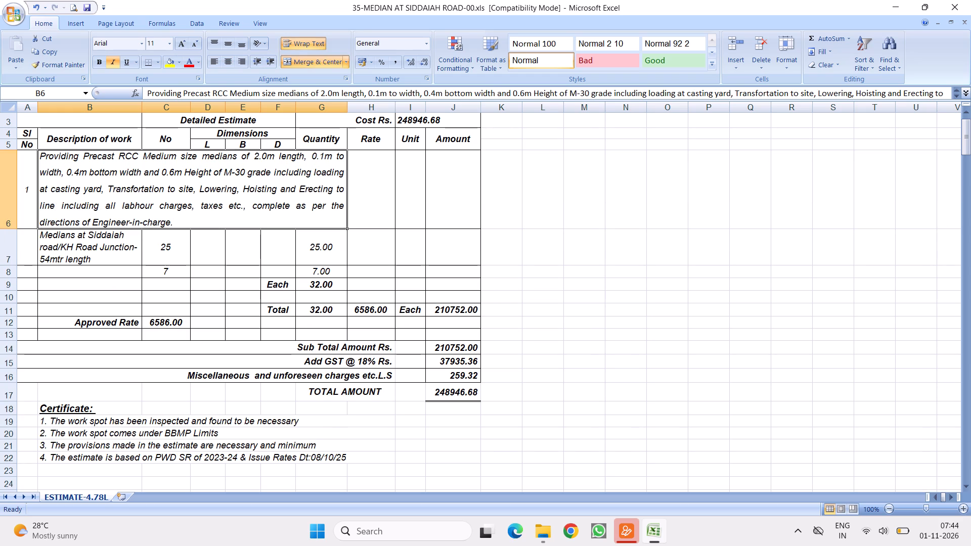
left_click_drag(11, 231, 20, 215)
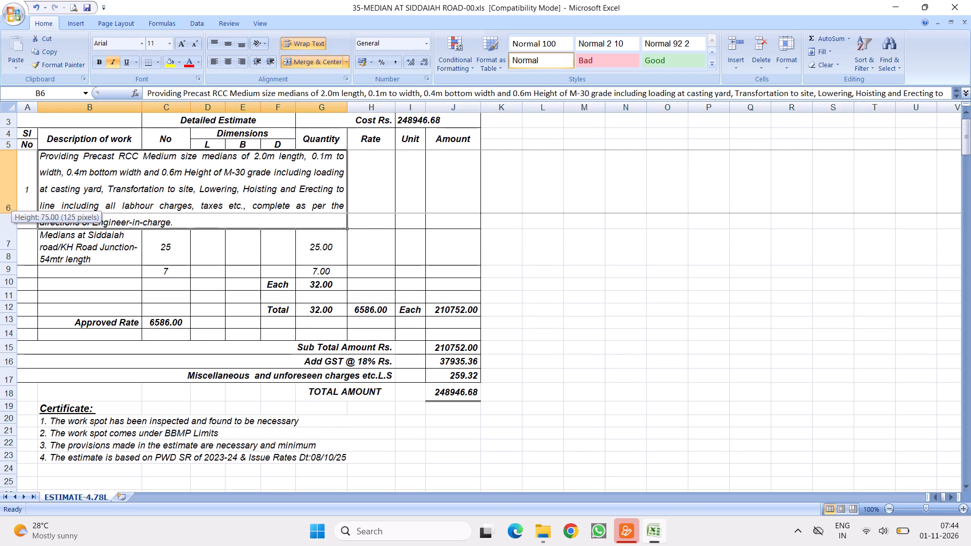
left_click_drag(20, 215, 20, 214)
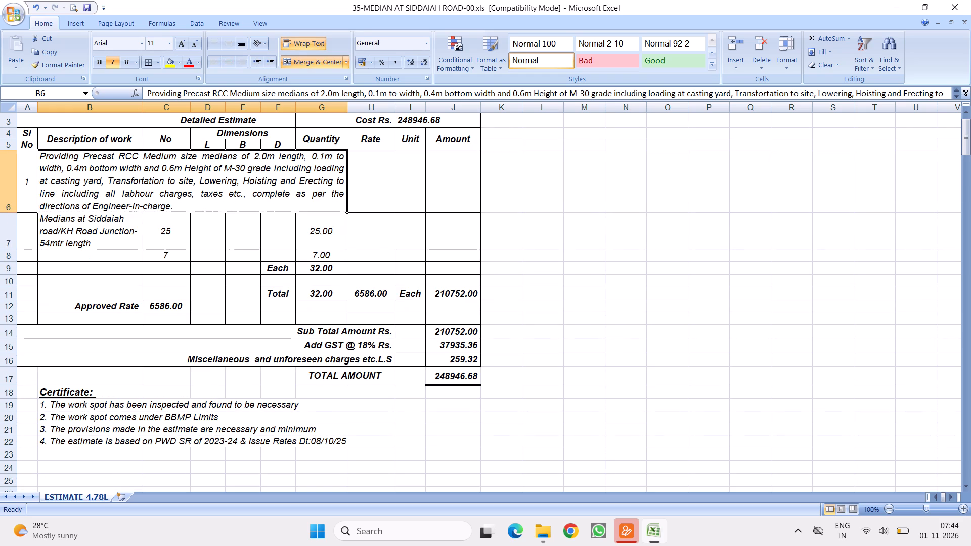
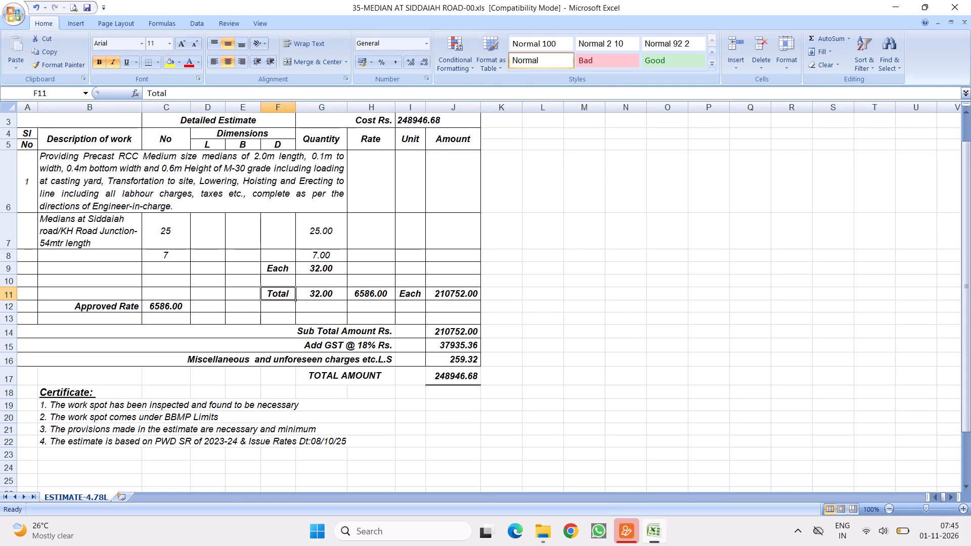
Set the miscellaneous and unforeseen charges amount in J16 to 0.
left_click(369, 257)
left_click(308, 179)
scroll(330, 287, "down", 2)
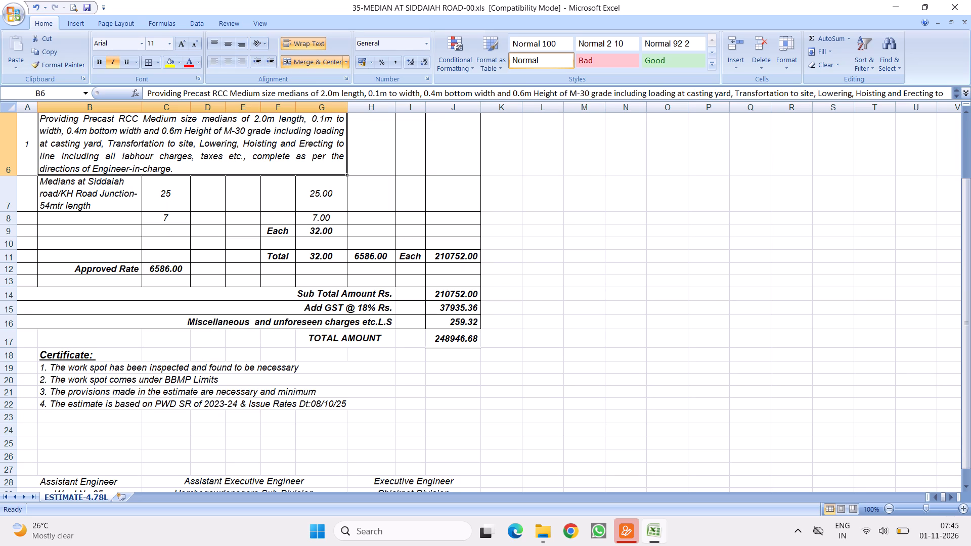
left_click(456, 209)
key("0")
left_click(578, 265)
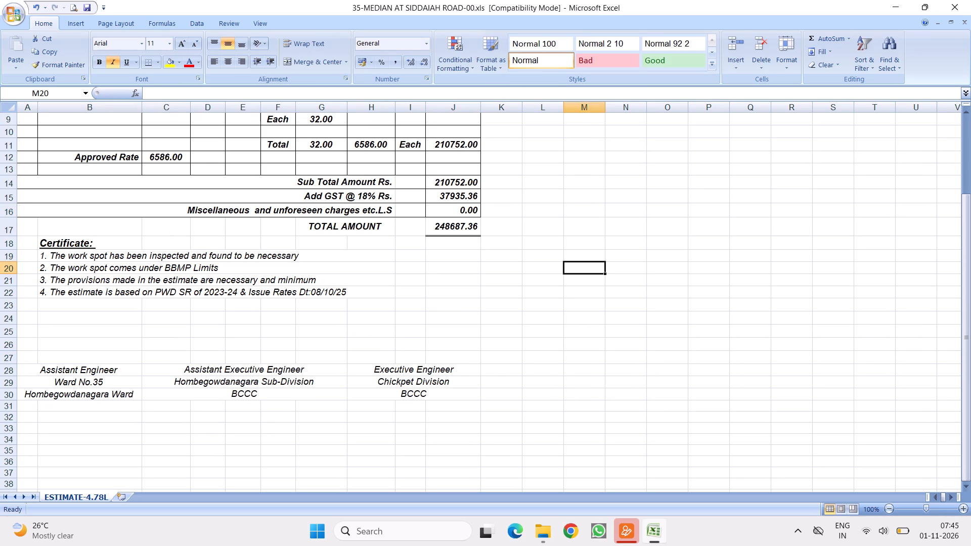
Enter the target total 250000 in J18, directly below the total amount.
left_click(454, 239)
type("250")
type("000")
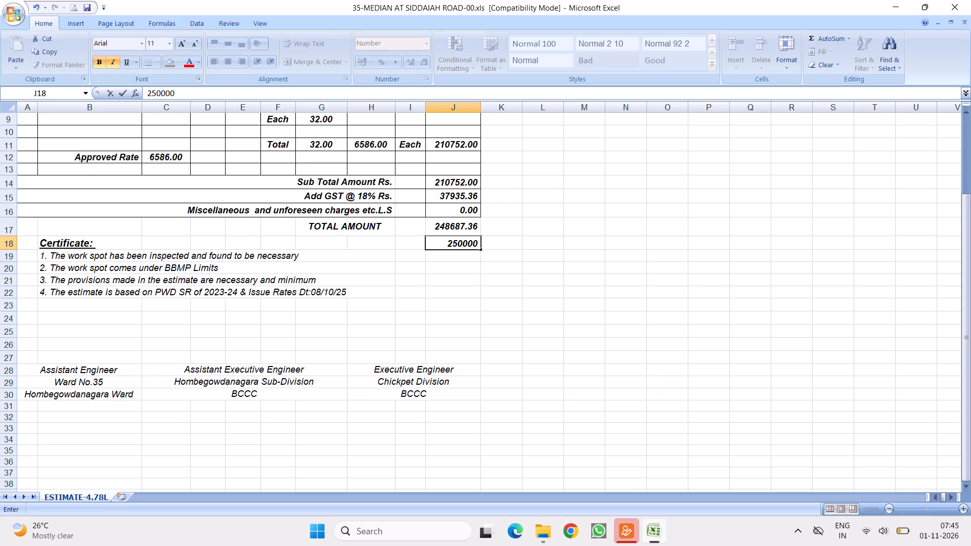
left_click(506, 278)
Calculate the difference between the total amount and the target in J19 with the formula =J17-J18.
left_click(452, 249)
left_click(456, 255)
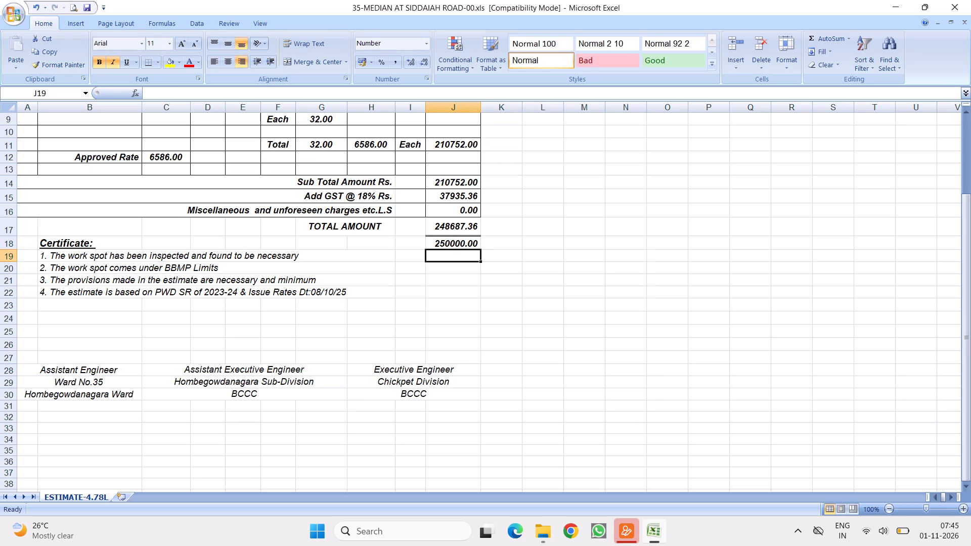
key("equal")
left_click(442, 225)
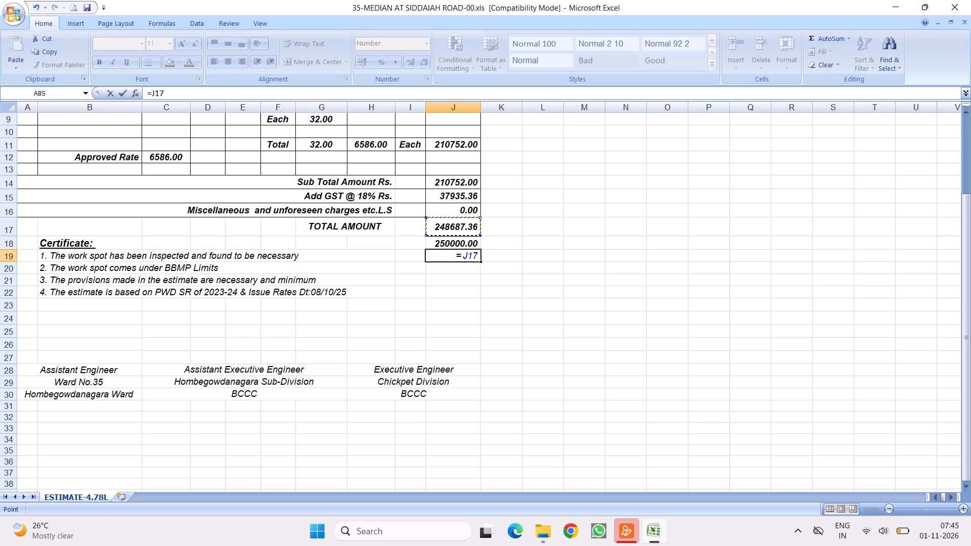
key("minus")
left_click(459, 246)
key("Return")
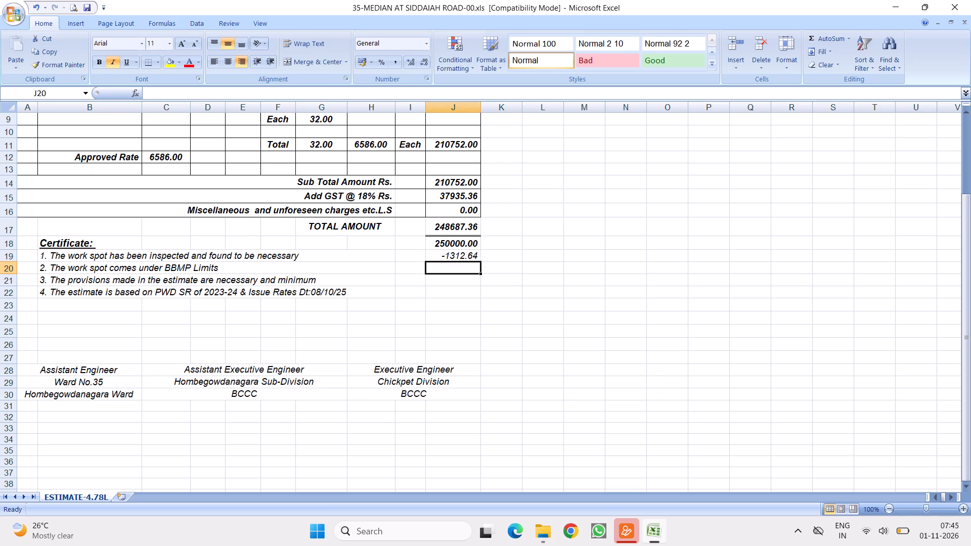
Set the miscellaneous and unforeseen charges amount in J16 to 1312.64.
left_click(448, 208)
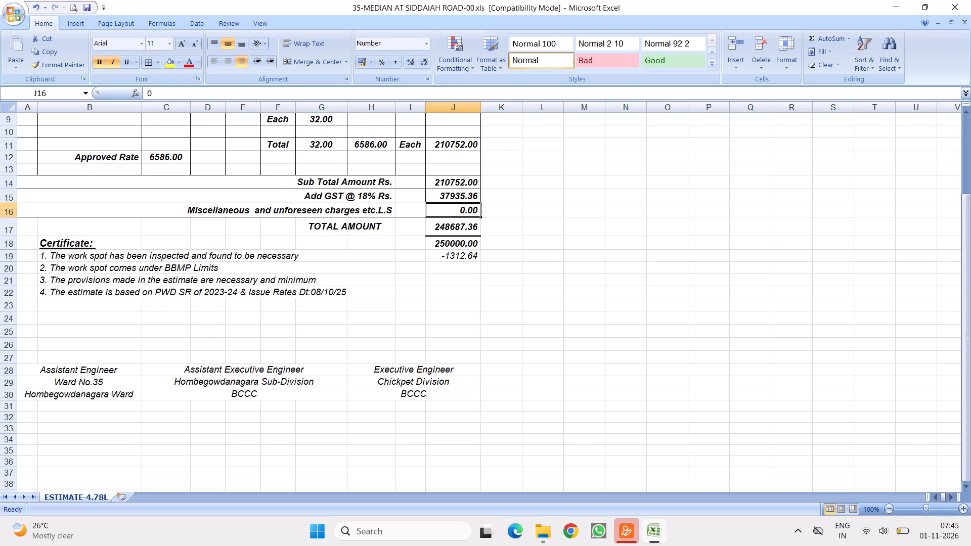
type("1312")
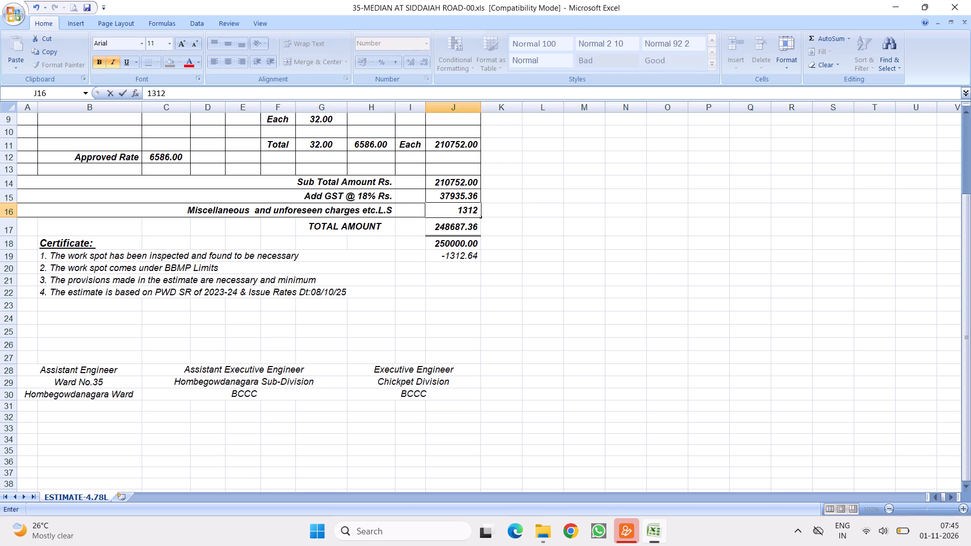
type(".64")
key("Return")
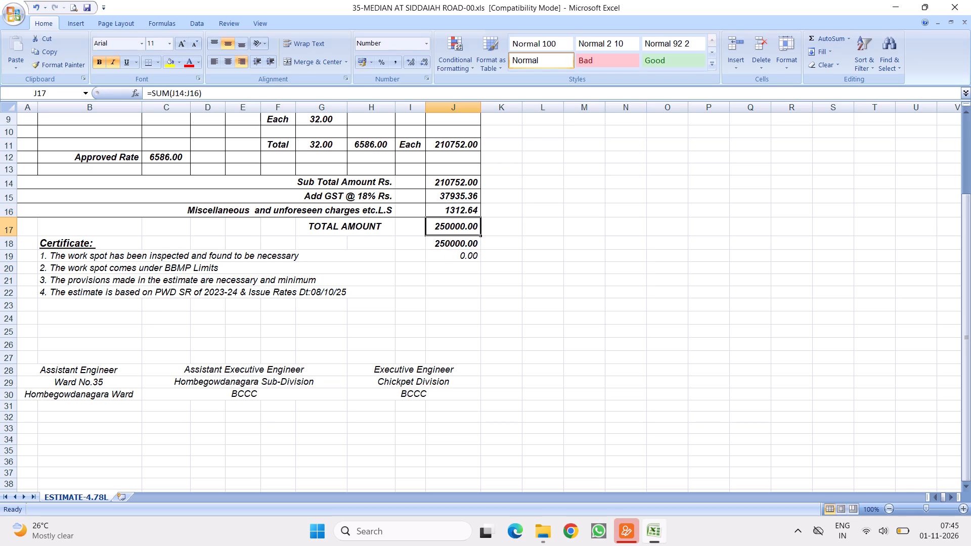
Clear the temporary target and difference values from J18:J19 below the total amount.
left_click_drag(464, 244, 462, 258)
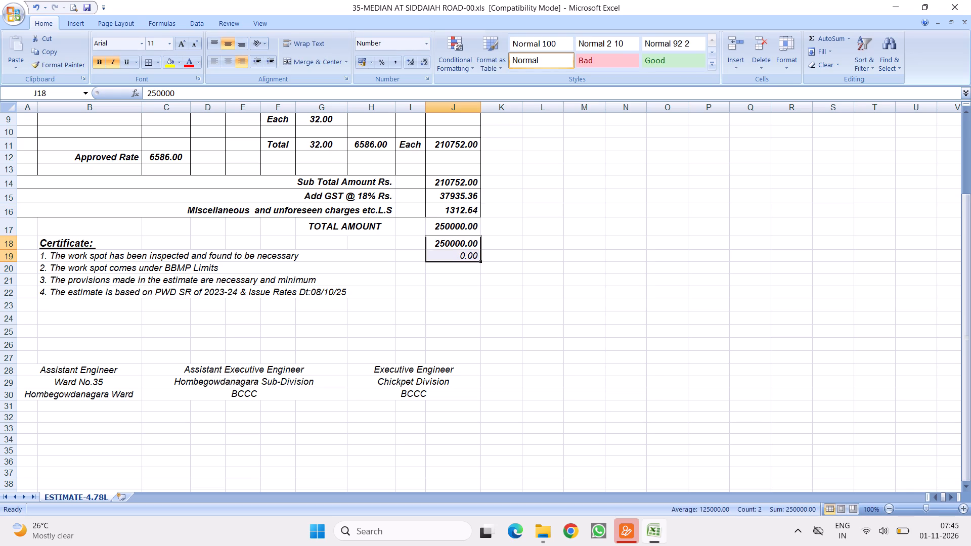
key("Delete")
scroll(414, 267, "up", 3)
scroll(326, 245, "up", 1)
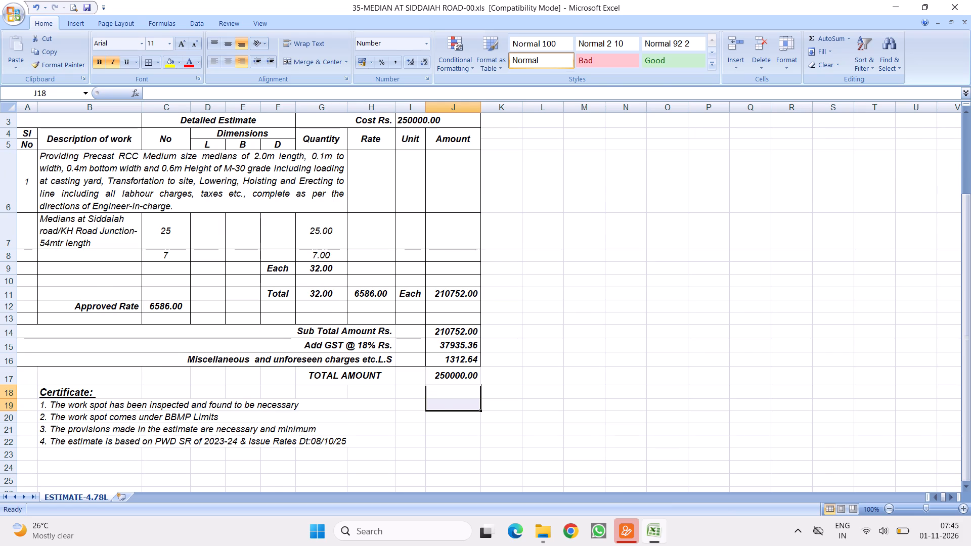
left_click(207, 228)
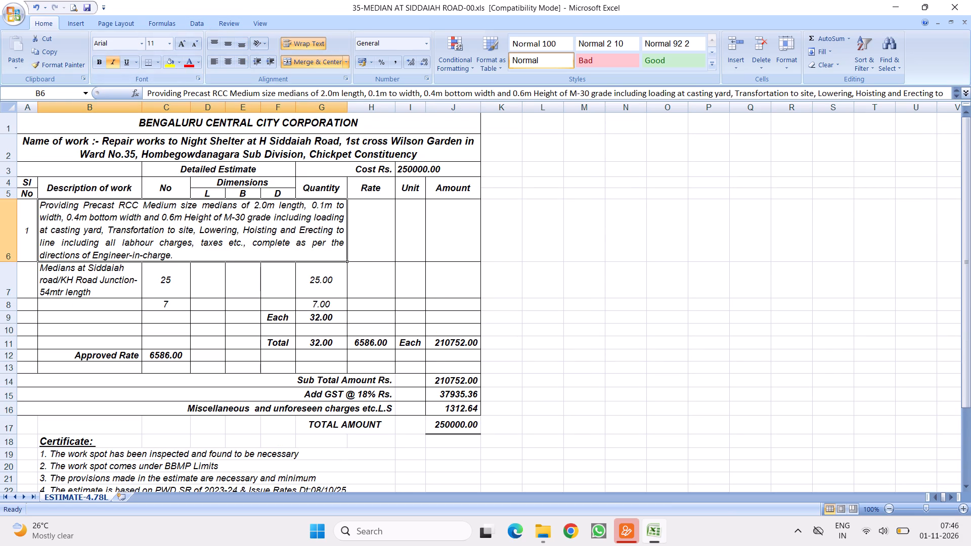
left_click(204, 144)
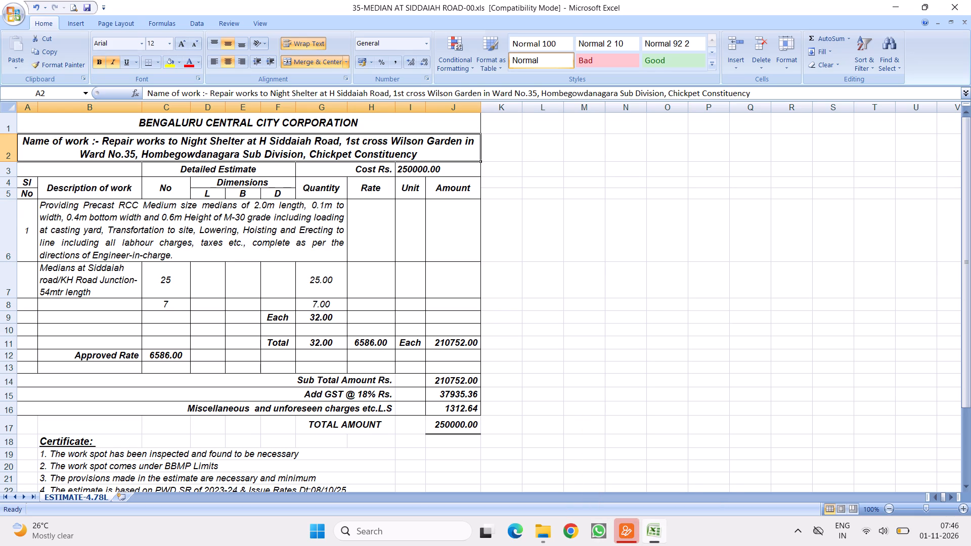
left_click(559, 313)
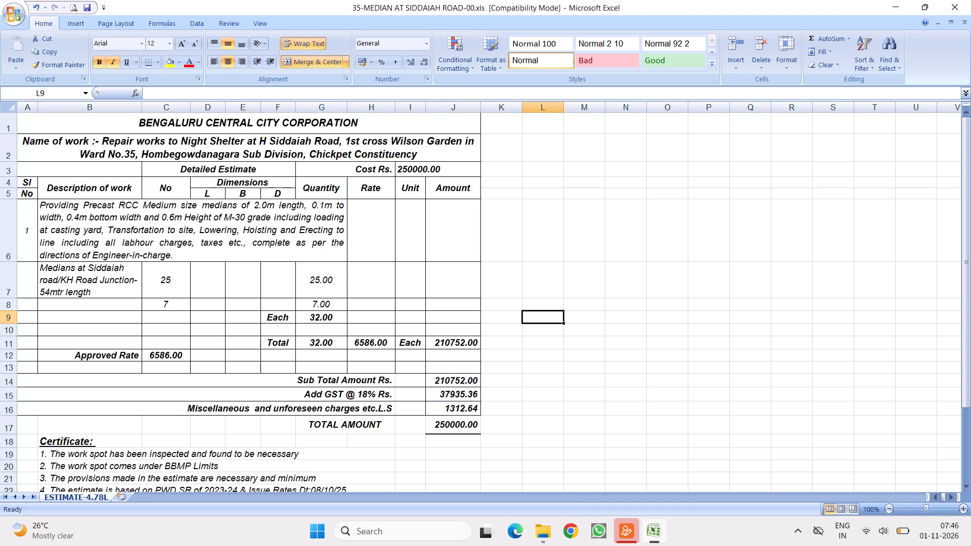